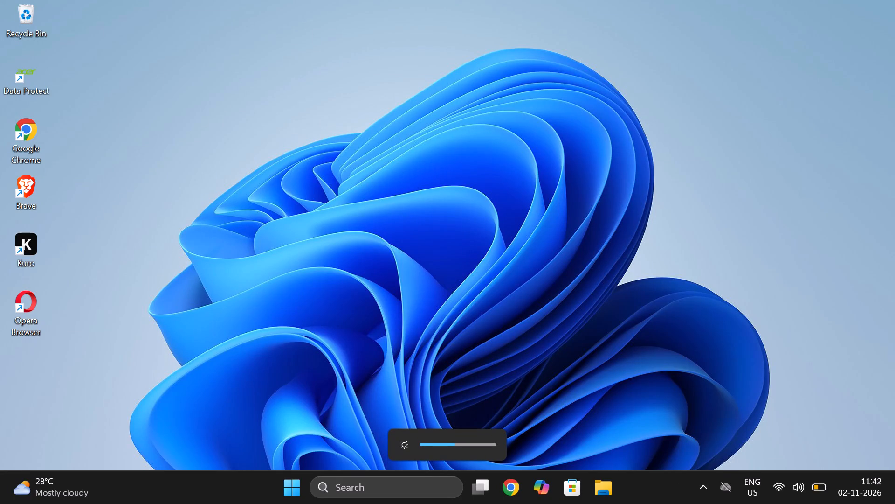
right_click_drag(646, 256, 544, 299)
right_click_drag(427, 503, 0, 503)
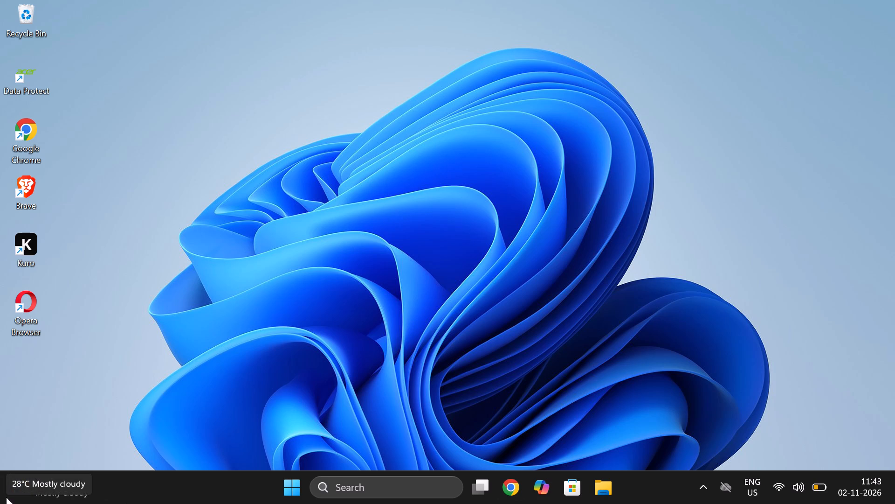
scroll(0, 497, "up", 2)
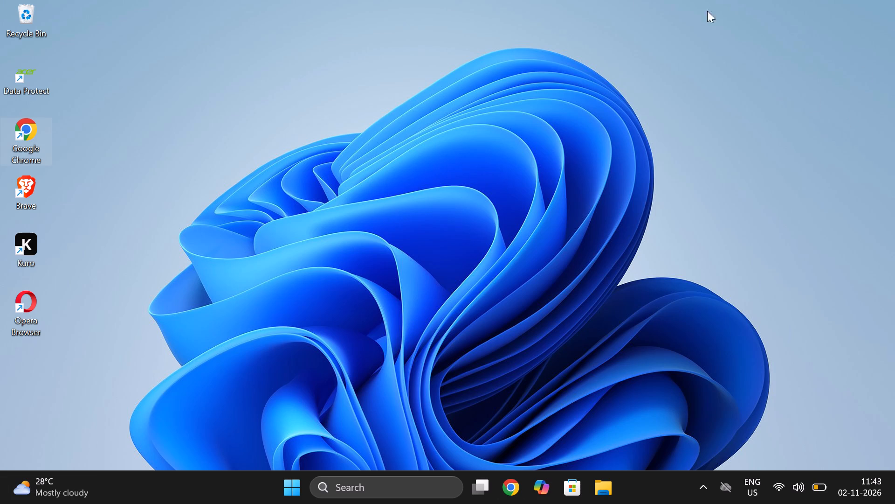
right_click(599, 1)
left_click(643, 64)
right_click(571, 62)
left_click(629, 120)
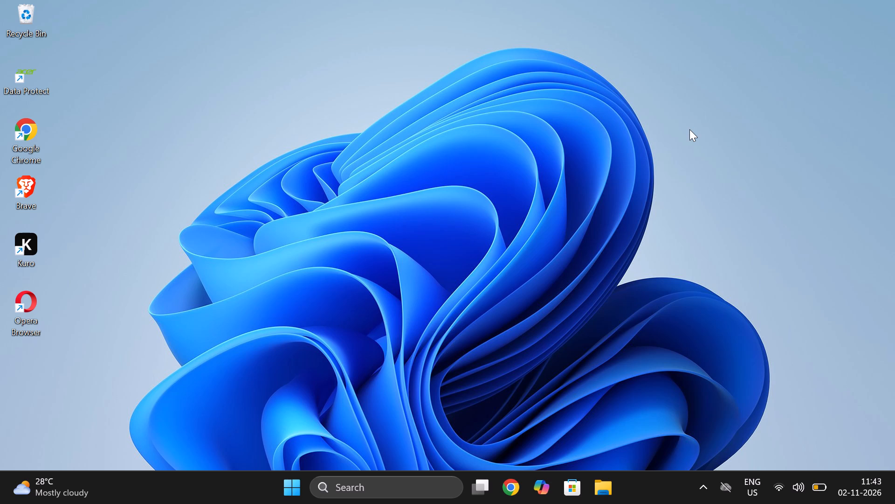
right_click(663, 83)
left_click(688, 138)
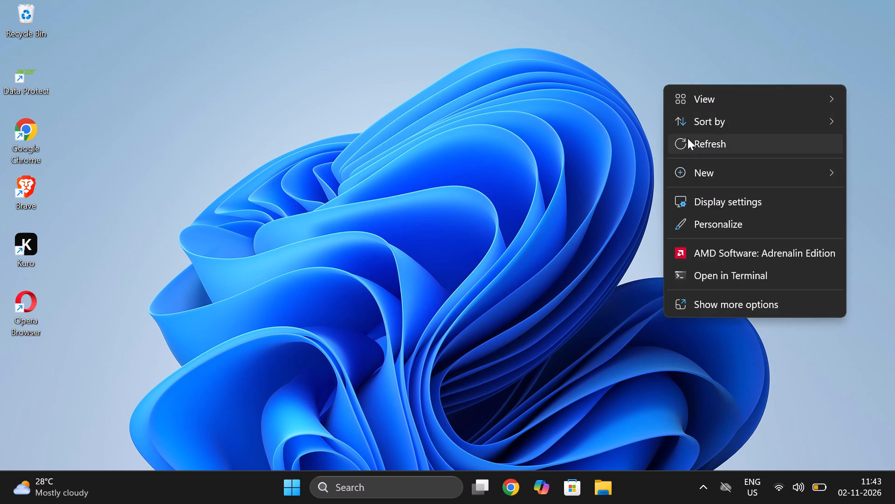
Open Chrome and load the XAUUSD TradingView chart from today's browsing history.
left_click(515, 490)
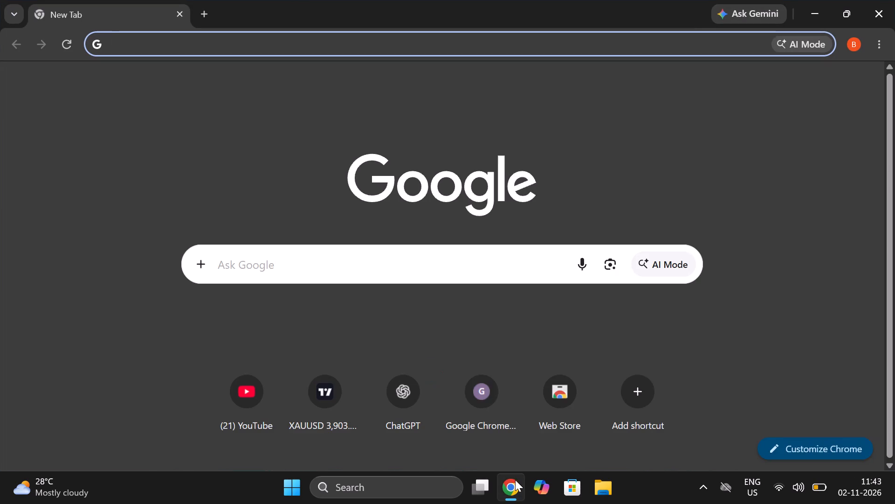
left_click(458, 266)
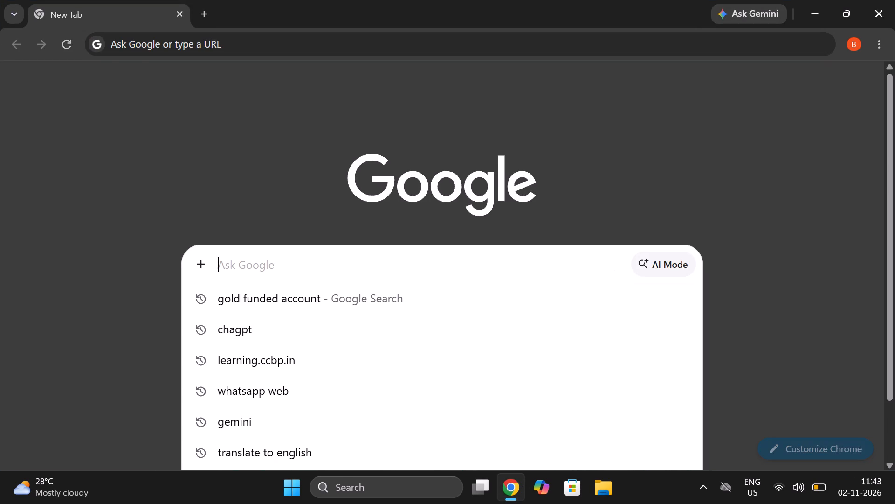
left_click(891, 40)
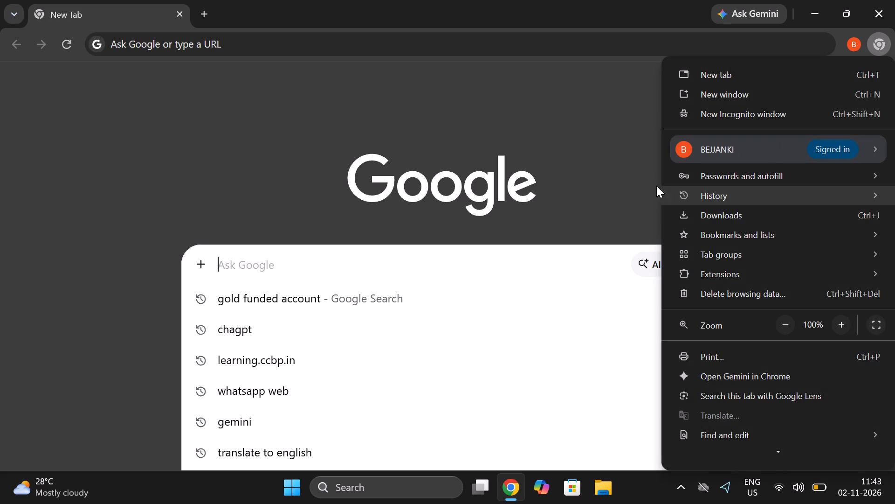
left_click(746, 193)
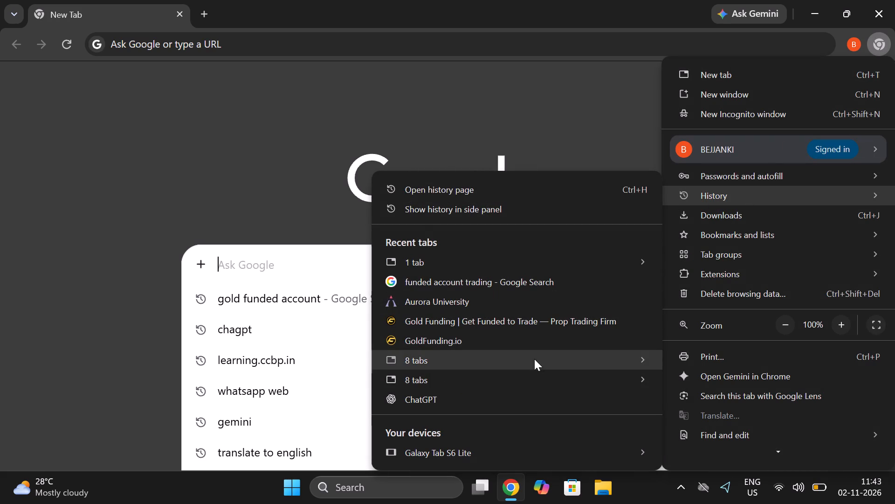
left_click(537, 191)
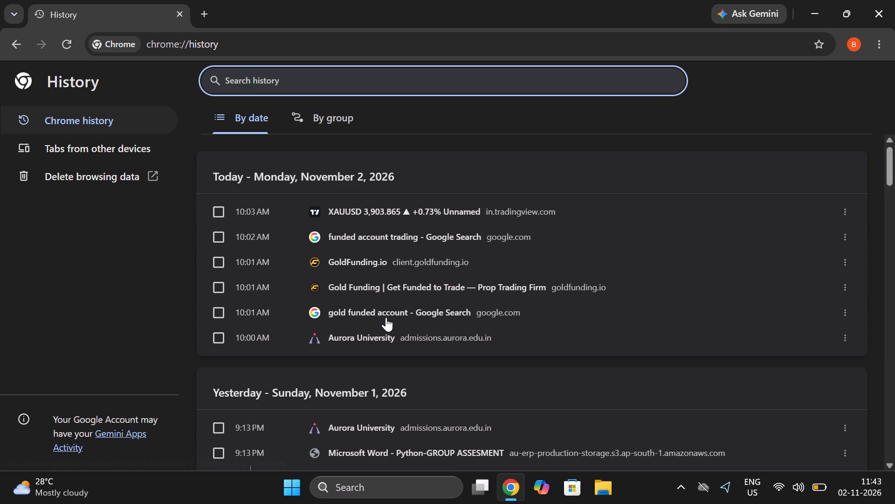
left_click(384, 209)
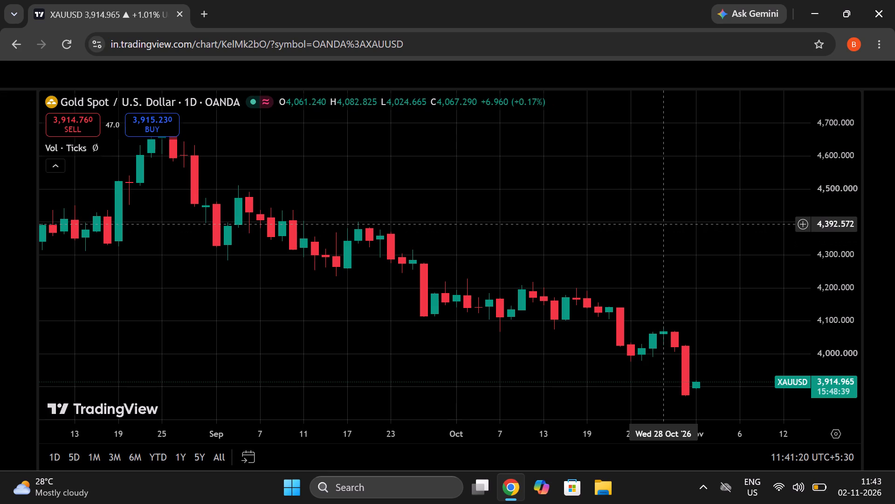
Examine the daily XAUUSD candles from spring 2026 to November on a compressed price and time scale.
left_click_drag(827, 229, 827, 234)
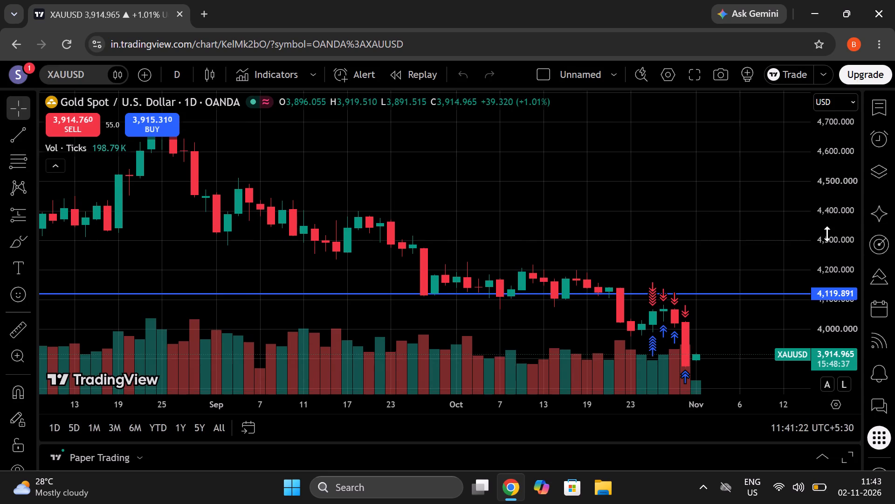
left_click_drag(827, 234, 827, 329)
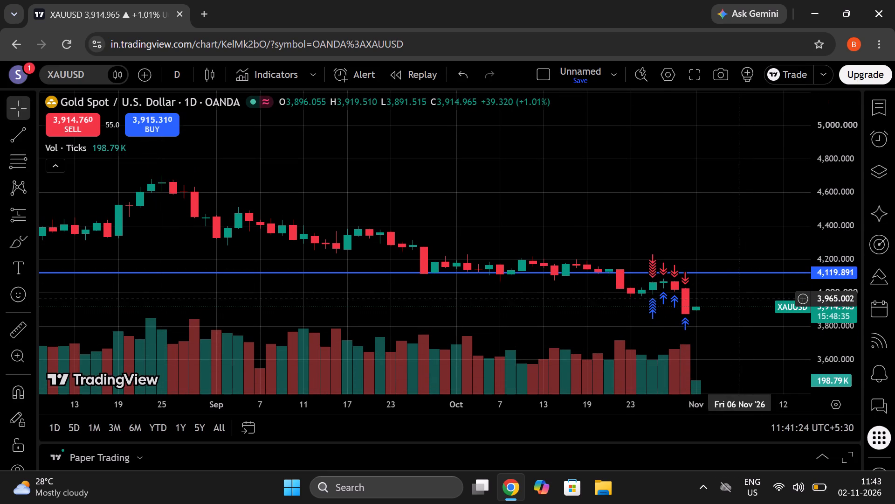
left_click_drag(837, 229, 850, 185)
scroll(623, 233, "down", 2)
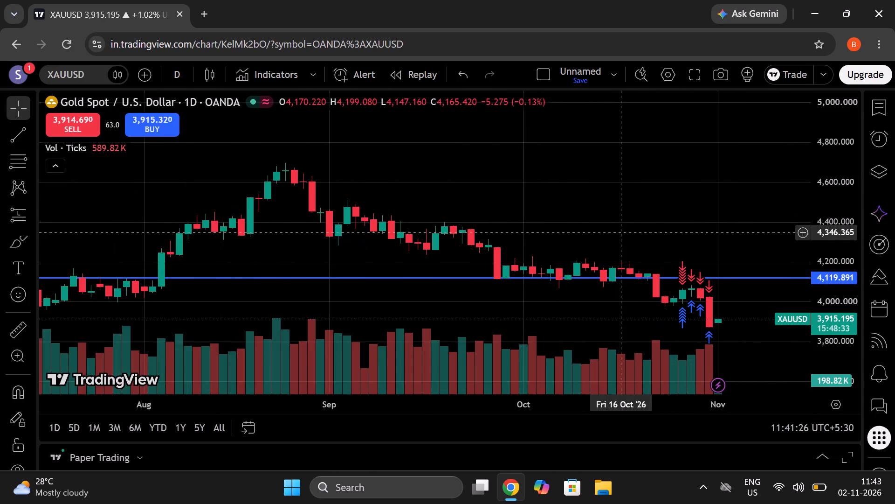
scroll(623, 233, "down", 7)
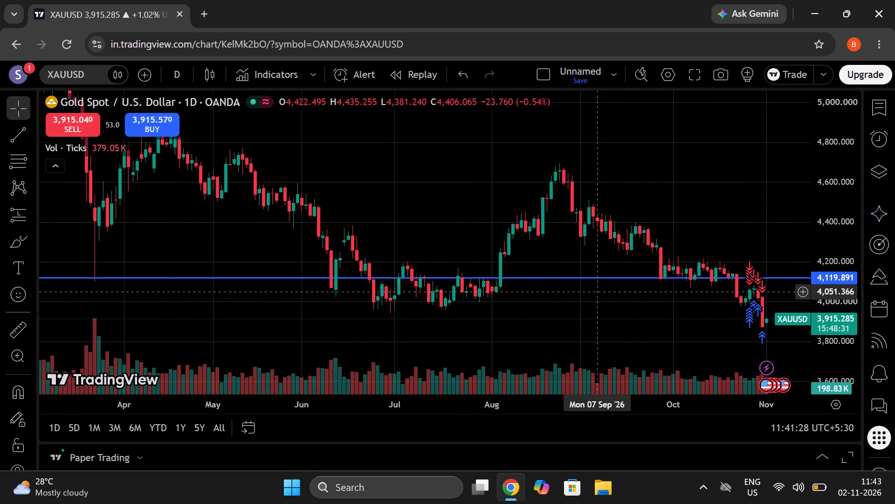
left_click_drag(583, 308, 603, 353)
left_click_drag(580, 287, 522, 243)
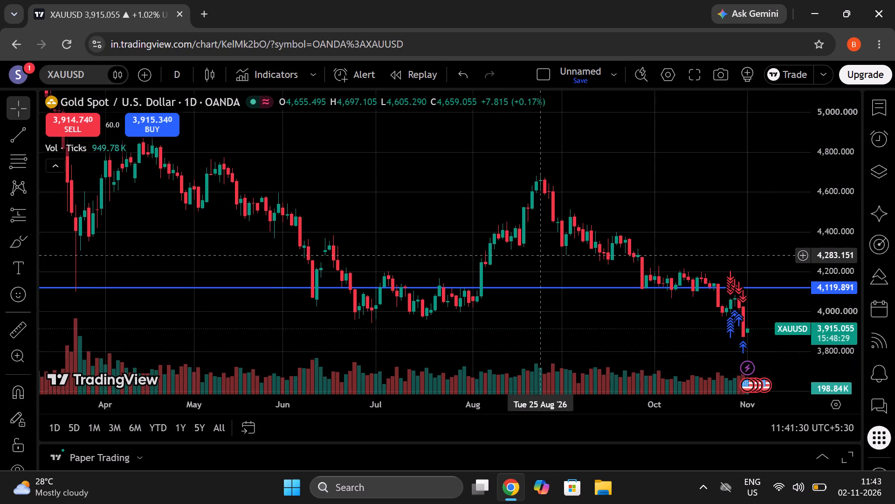
left_click_drag(522, 243, 512, 237)
Move the Gold Spot price series into its own pane below the volume.
left_click_drag(496, 225, 486, 407)
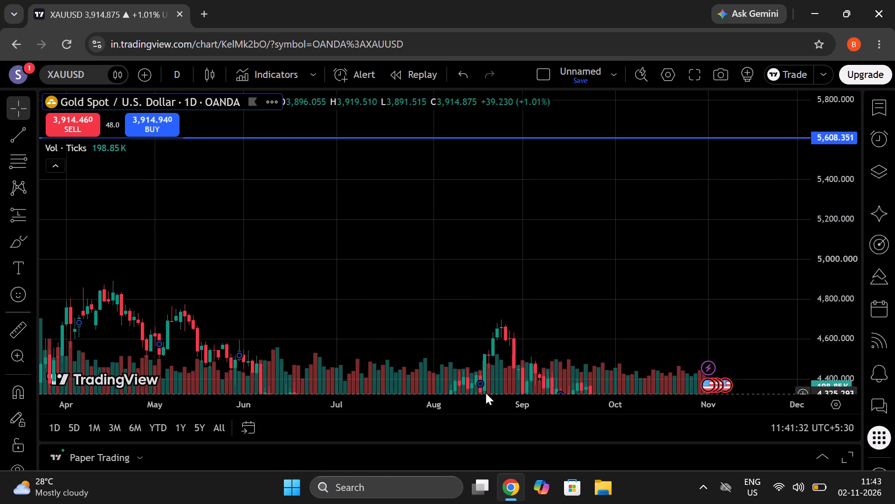
left_click_drag(480, 212, 597, 389)
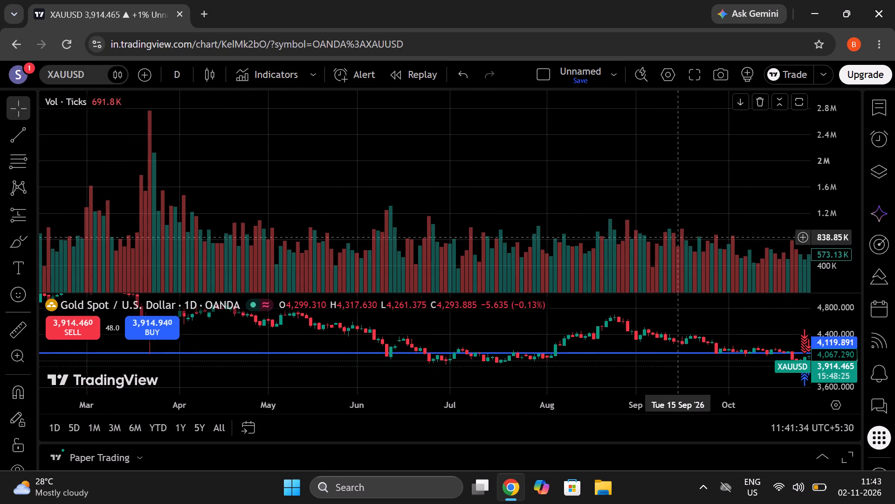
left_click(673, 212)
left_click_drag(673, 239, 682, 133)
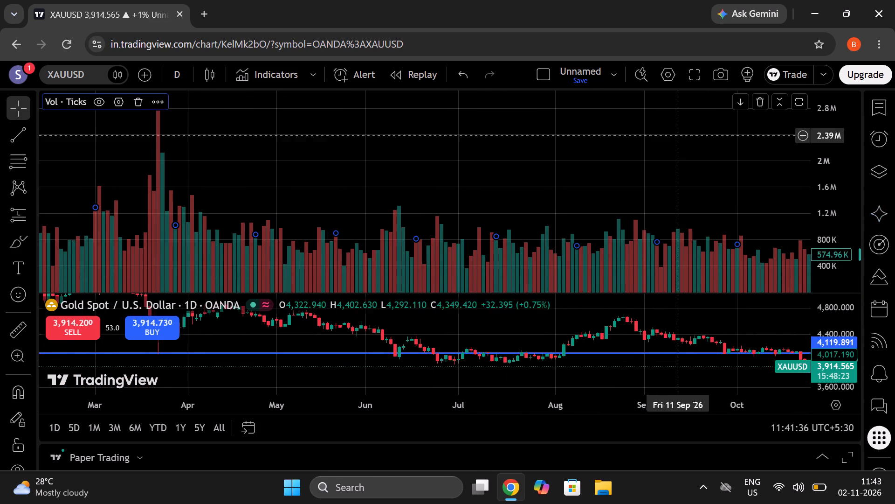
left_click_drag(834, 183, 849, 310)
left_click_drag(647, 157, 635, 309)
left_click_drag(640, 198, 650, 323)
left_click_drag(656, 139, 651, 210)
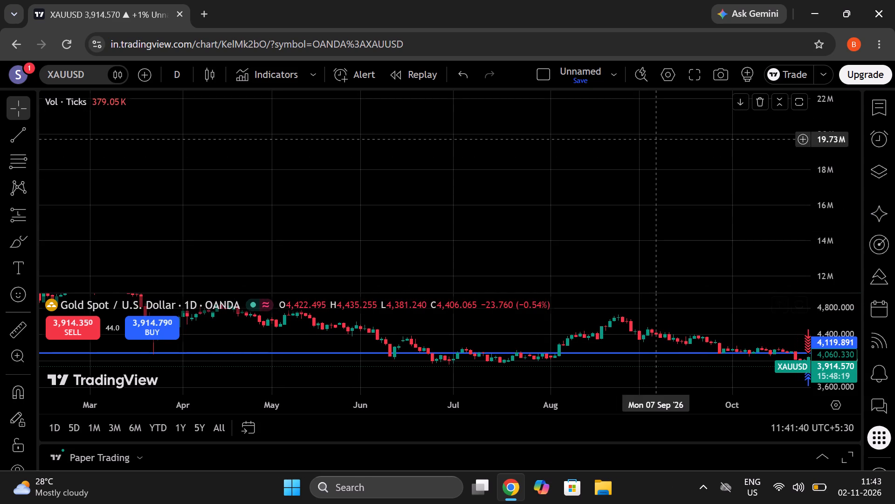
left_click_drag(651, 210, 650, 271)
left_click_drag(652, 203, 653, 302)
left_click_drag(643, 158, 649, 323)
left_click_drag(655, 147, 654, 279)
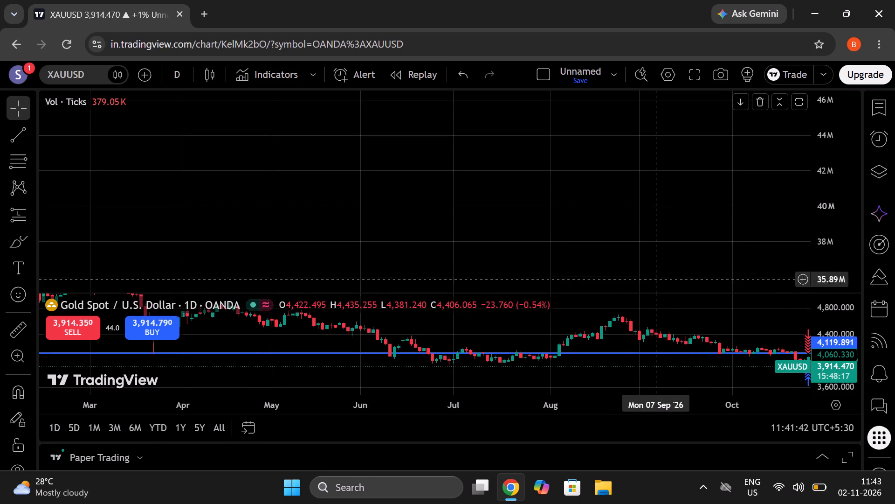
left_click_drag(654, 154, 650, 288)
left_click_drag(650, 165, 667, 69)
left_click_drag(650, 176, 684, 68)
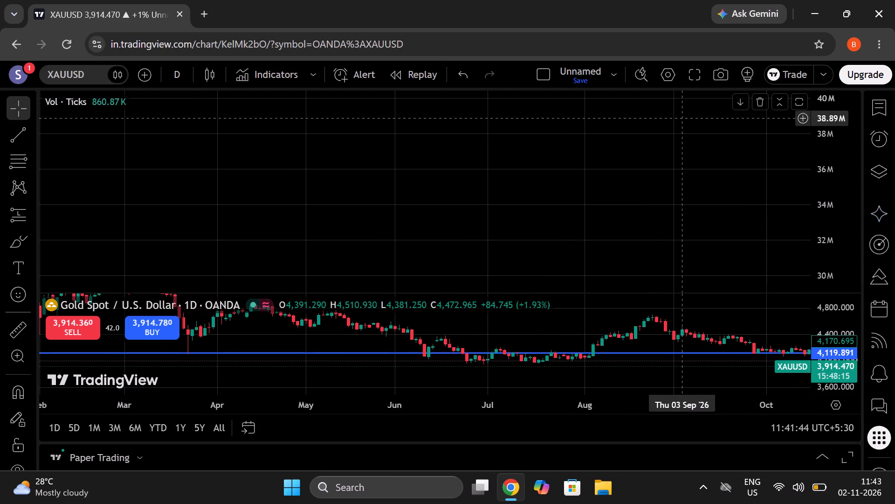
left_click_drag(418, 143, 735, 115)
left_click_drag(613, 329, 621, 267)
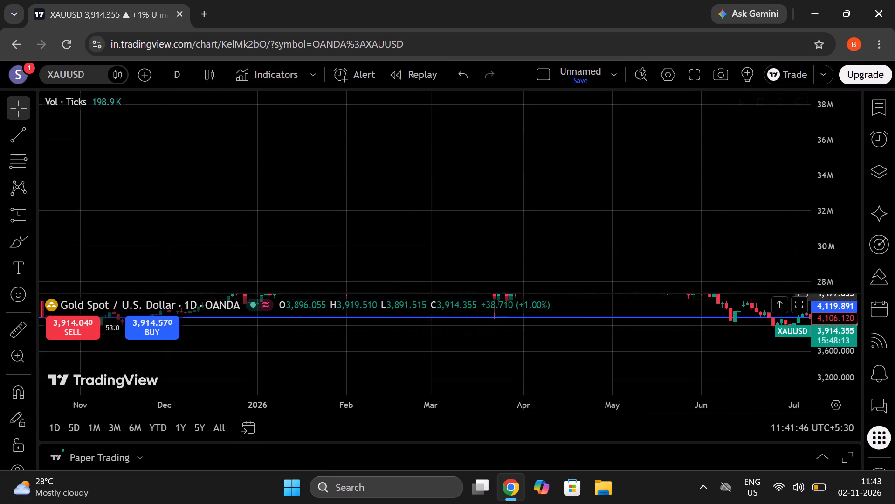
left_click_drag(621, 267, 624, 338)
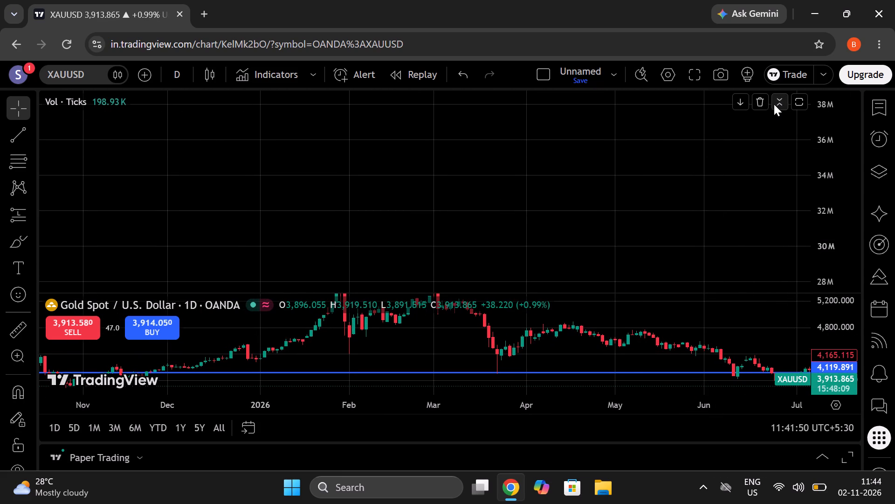
Collapse the volume pane above the Gold Spot price chart.
left_click(775, 101)
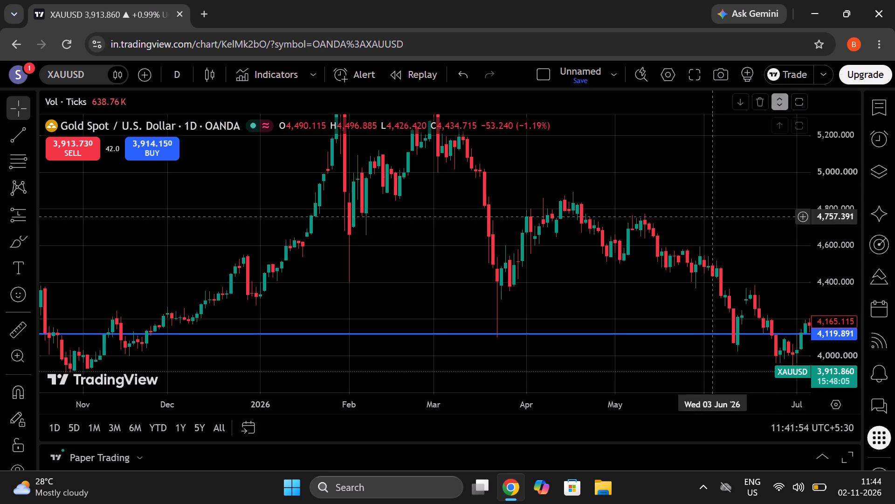
left_click_drag(697, 216, 532, 213)
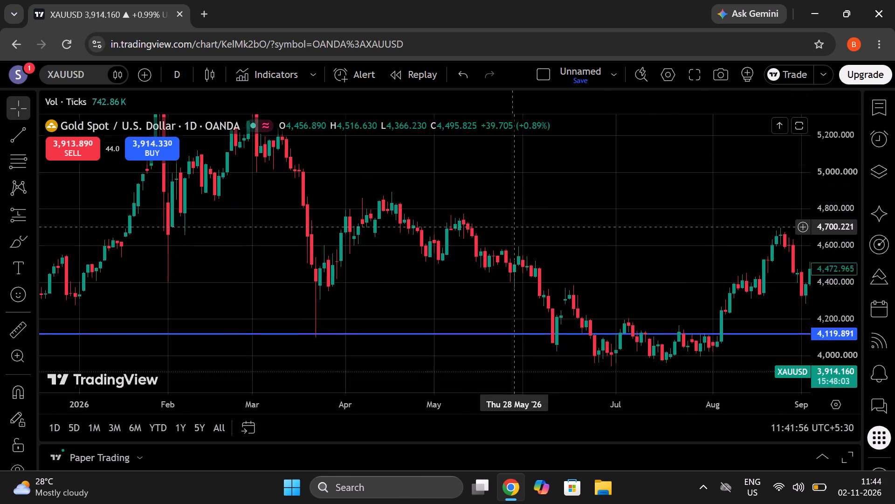
left_click_drag(532, 213, 660, 244)
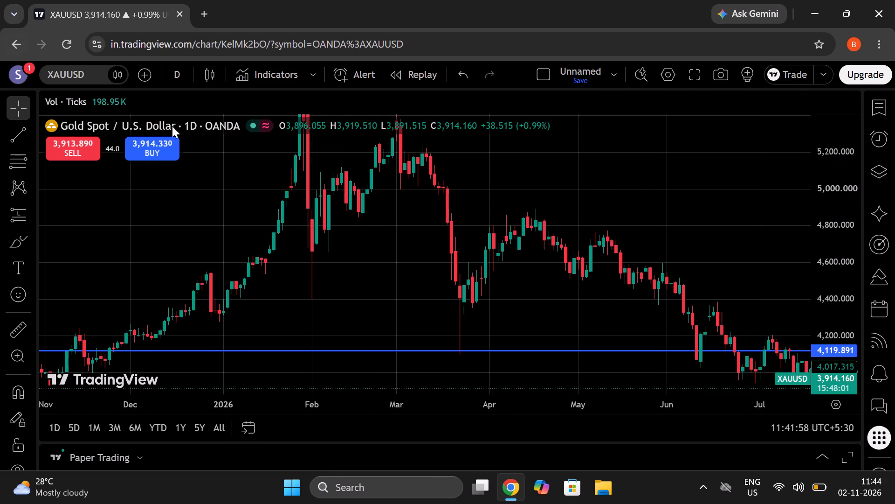
Review the chart settings for symbol, status line, scales and lines, canvas, trading, alerts and events.
right_click(655, 192)
left_click(700, 458)
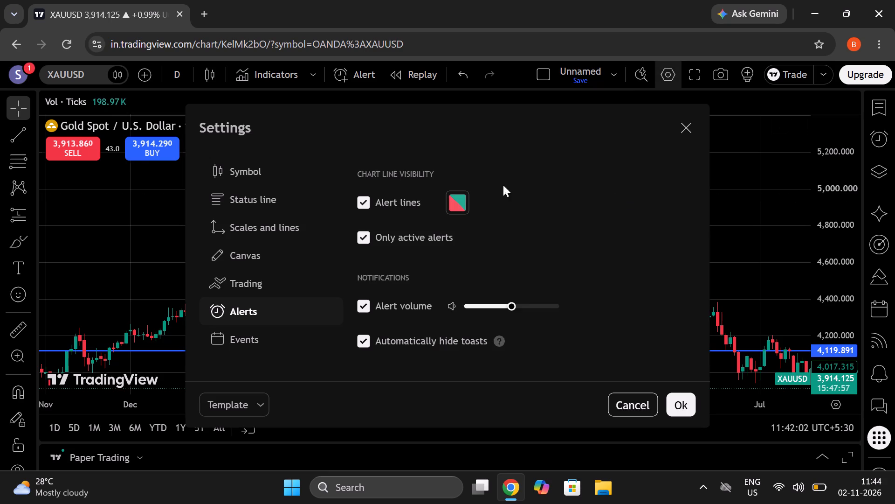
left_click(256, 175)
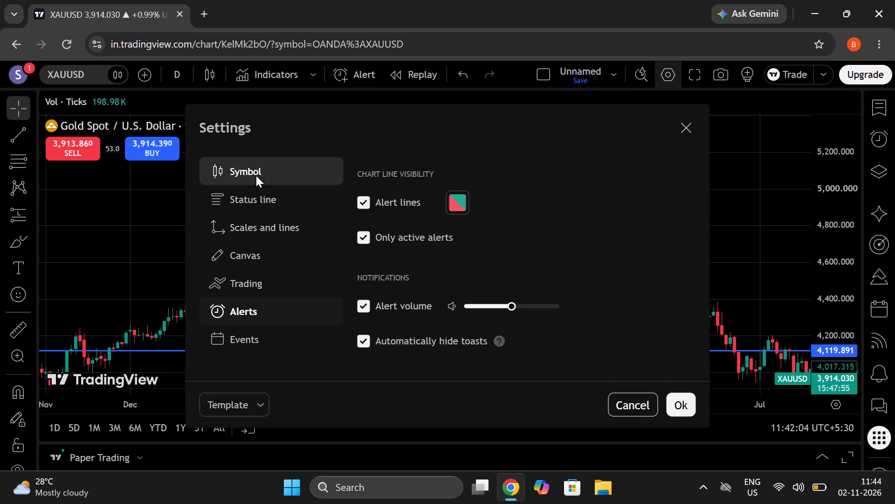
left_click(257, 161)
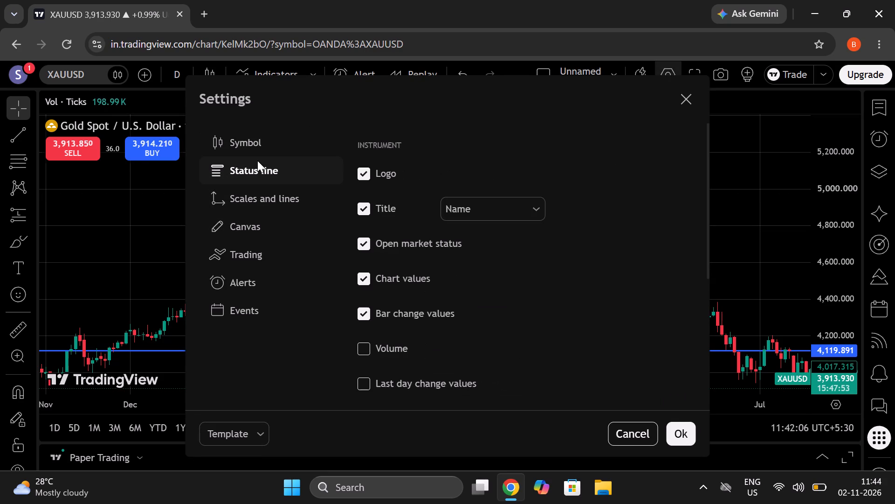
left_click(262, 207)
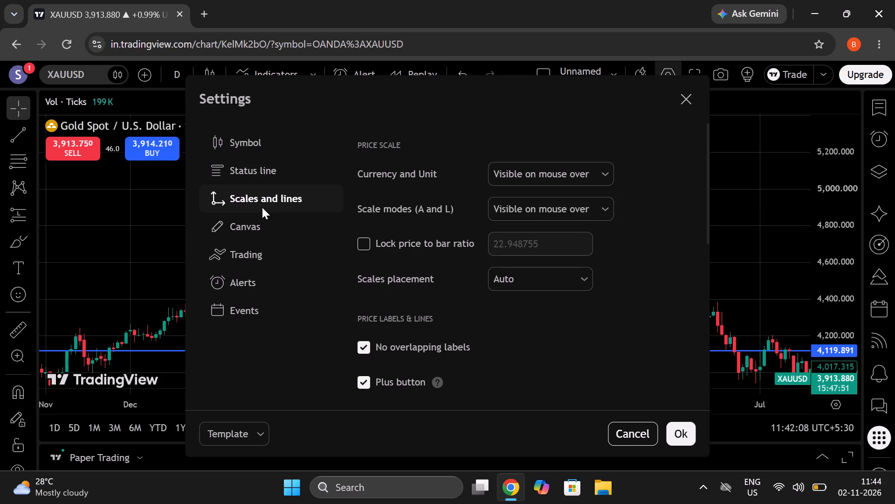
left_click(265, 229)
left_click(250, 250)
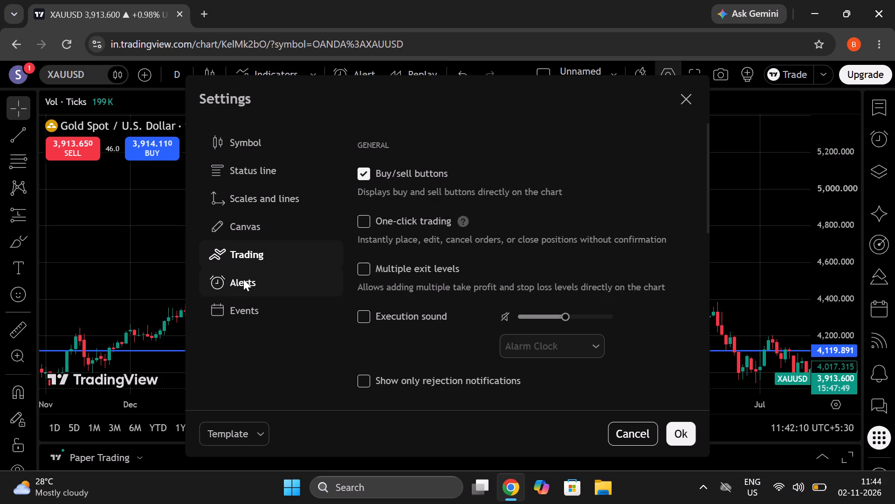
left_click(243, 279)
left_click(217, 310)
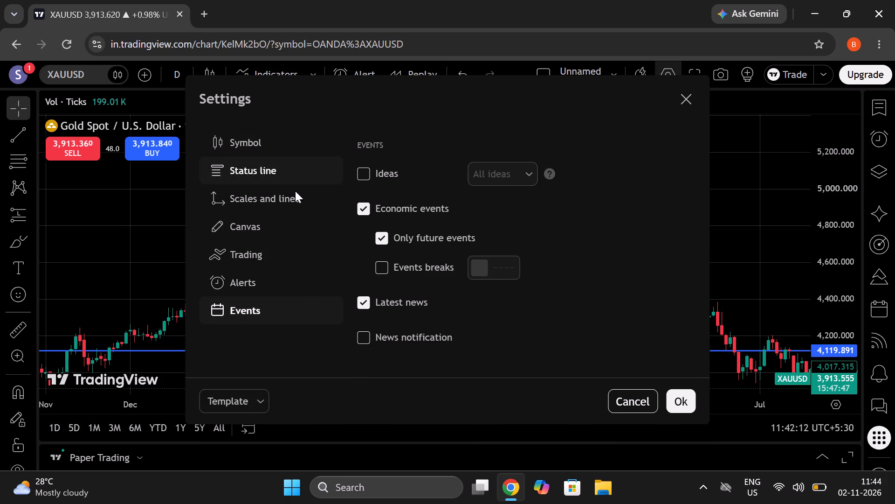
left_click(280, 138)
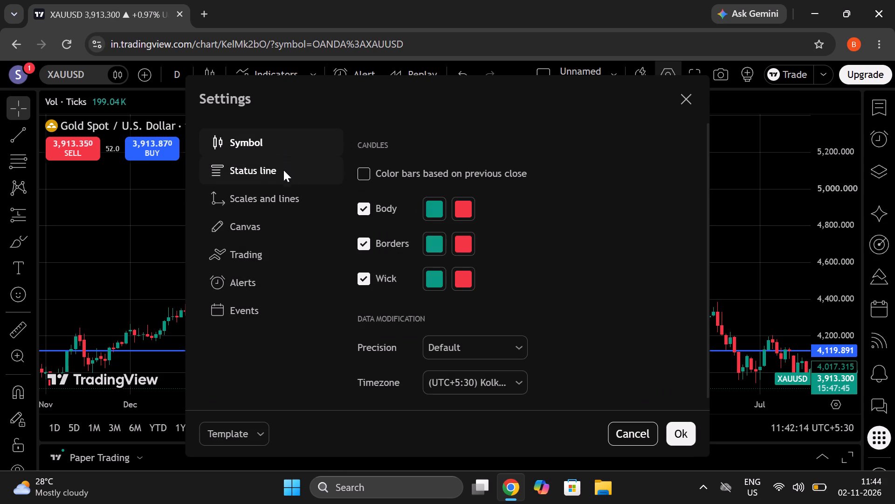
scroll(507, 261, "down", 5)
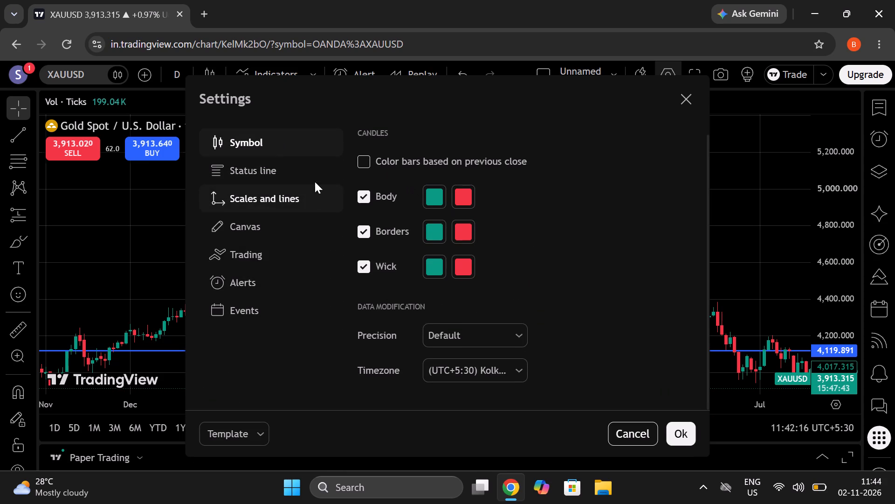
left_click(280, 176)
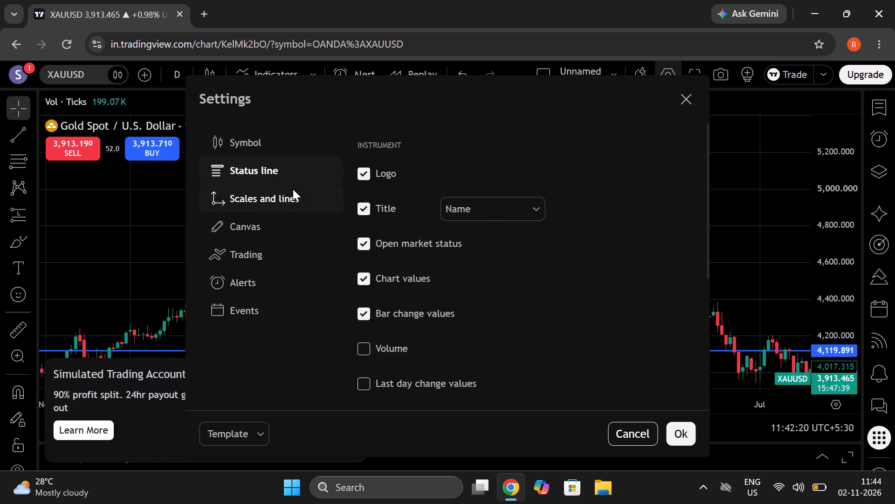
left_click(293, 189)
Set the canvas's solid background colour to black after trying a dark grey.
left_click(322, 229)
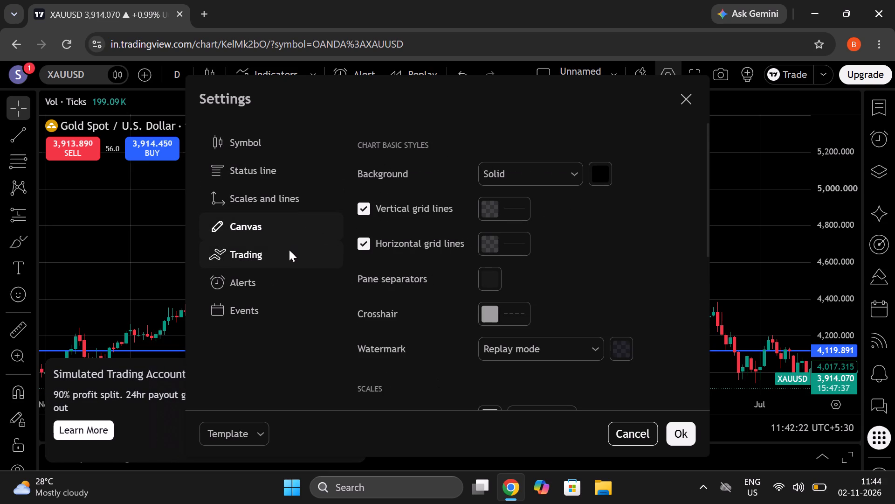
left_click(530, 180)
left_click(614, 172)
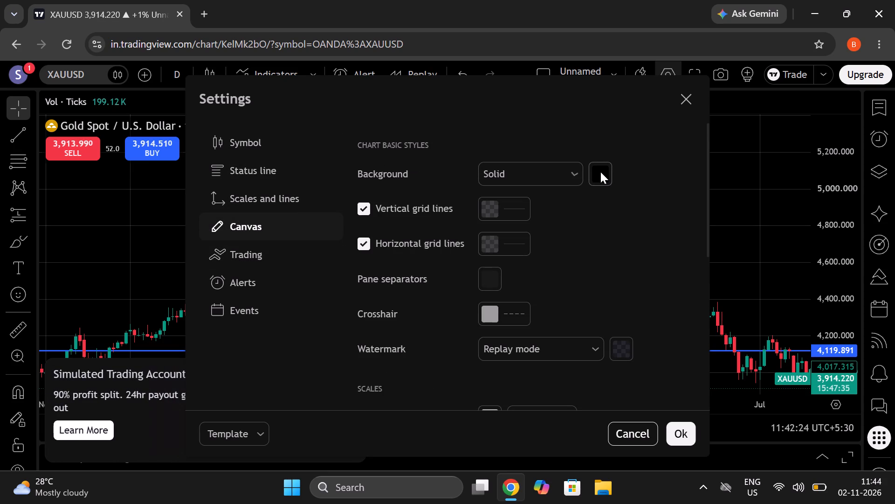
left_click(600, 172)
left_click(739, 202)
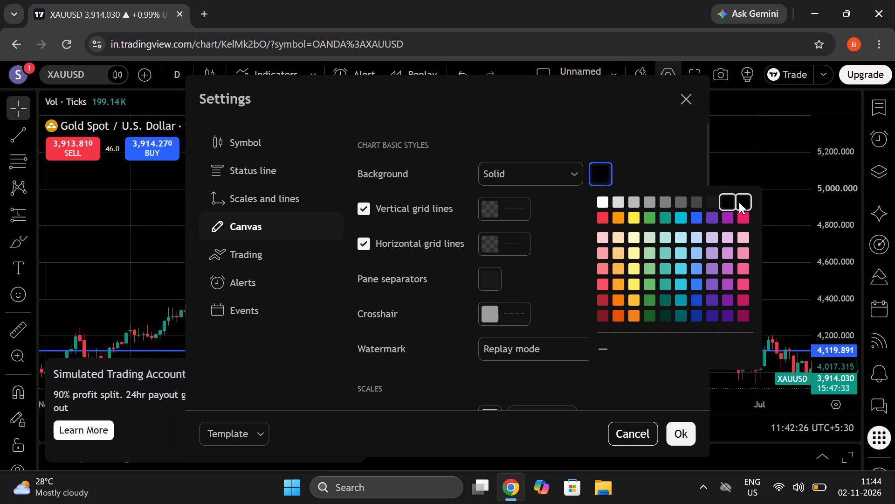
left_click(727, 201)
left_click(713, 201)
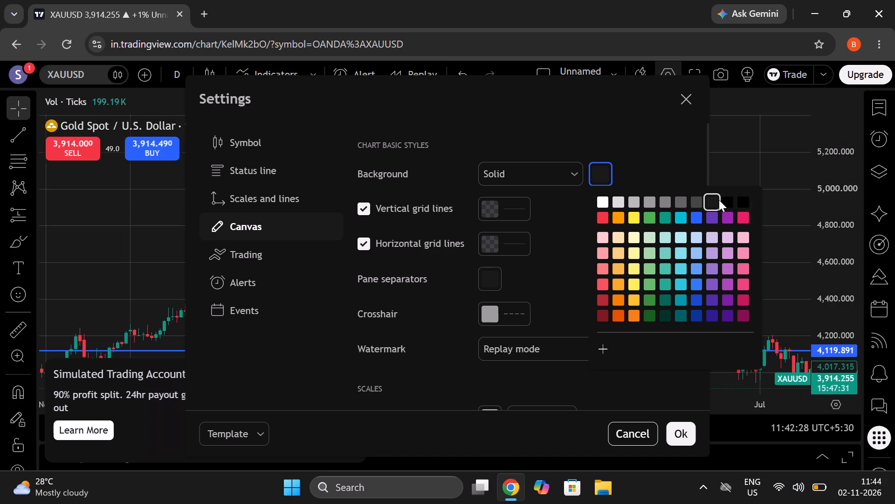
left_click(745, 199)
left_click(722, 202)
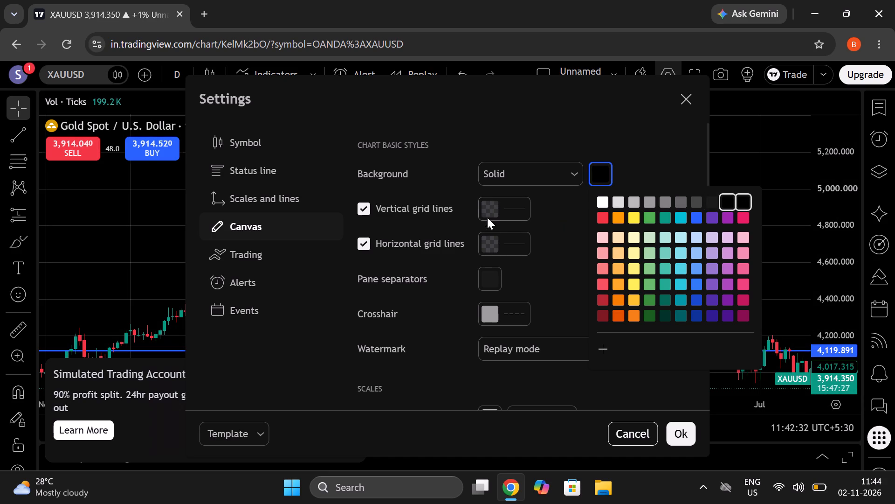
Set the vertical grid lines' colour to black.
left_click(493, 207)
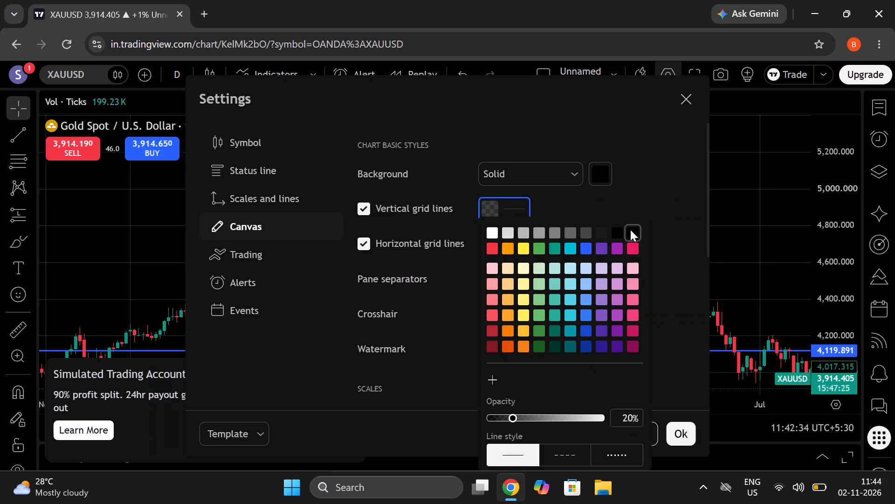
left_click(630, 230)
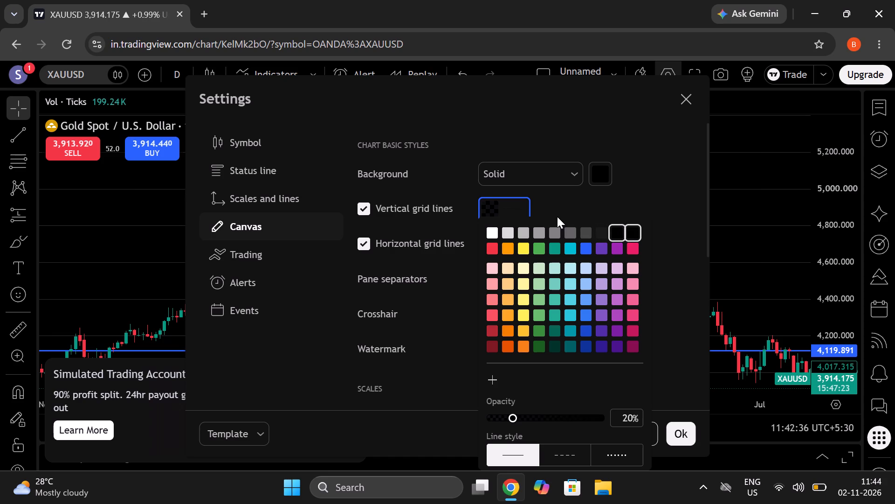
left_click(557, 217)
left_click(654, 214)
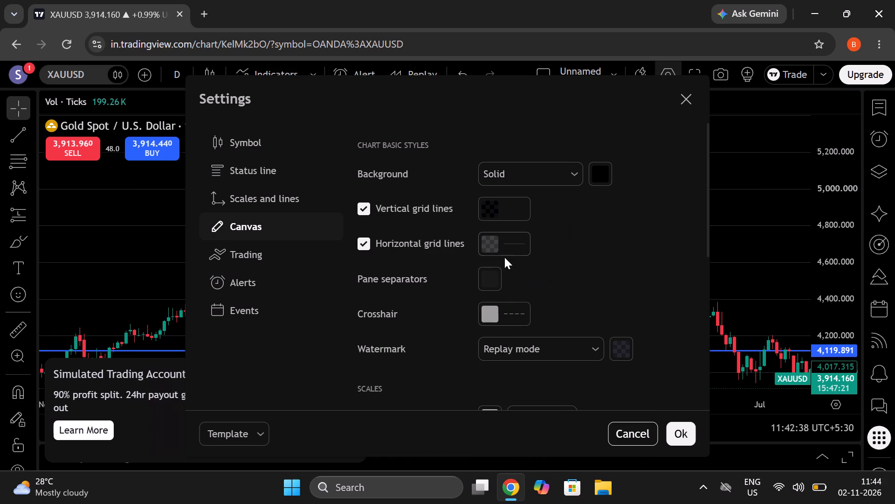
Set the horizontal grid lines' colour to black and close the chart settings.
left_click(504, 247)
left_click(632, 233)
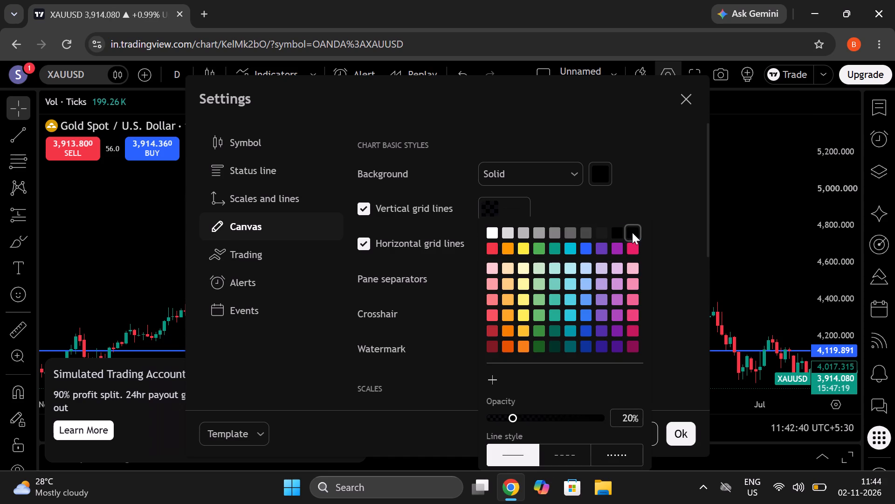
left_click(678, 97)
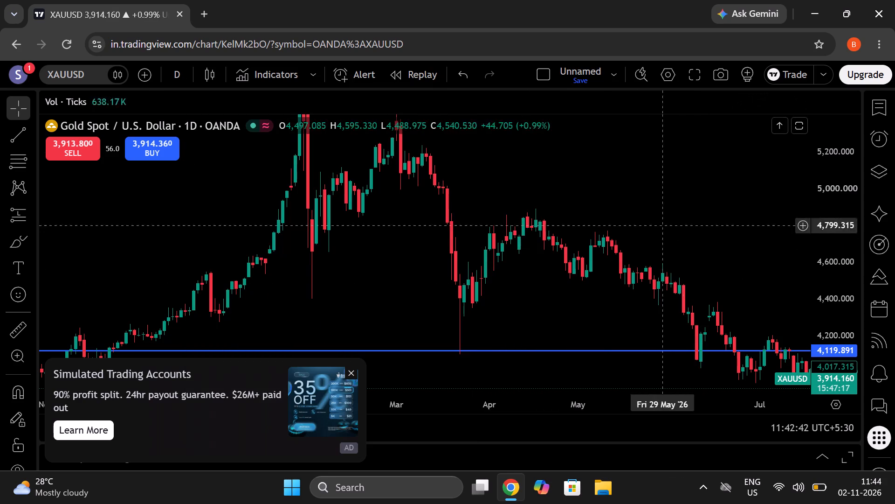
Examine the daily XAUUSD candles and horizontal price lines from early 2026 to November.
left_click_drag(679, 202, 181, 130)
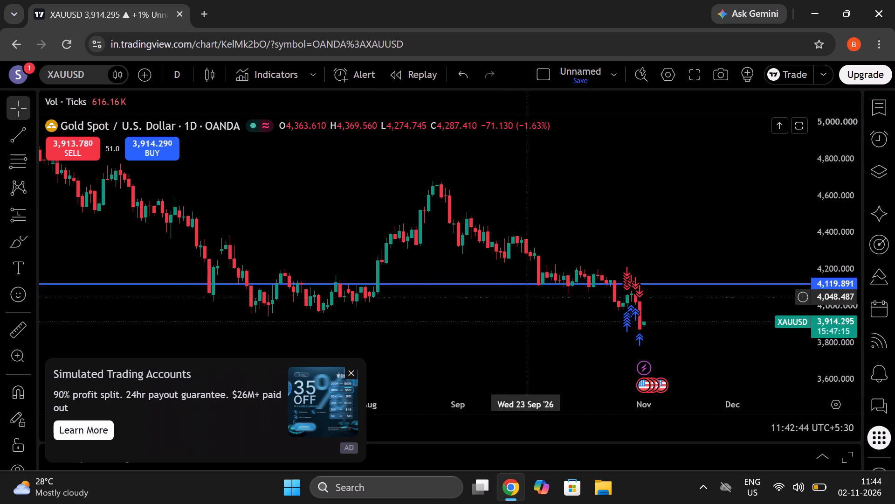
left_click_drag(475, 313, 496, 327)
left_click_drag(379, 190, 366, 284)
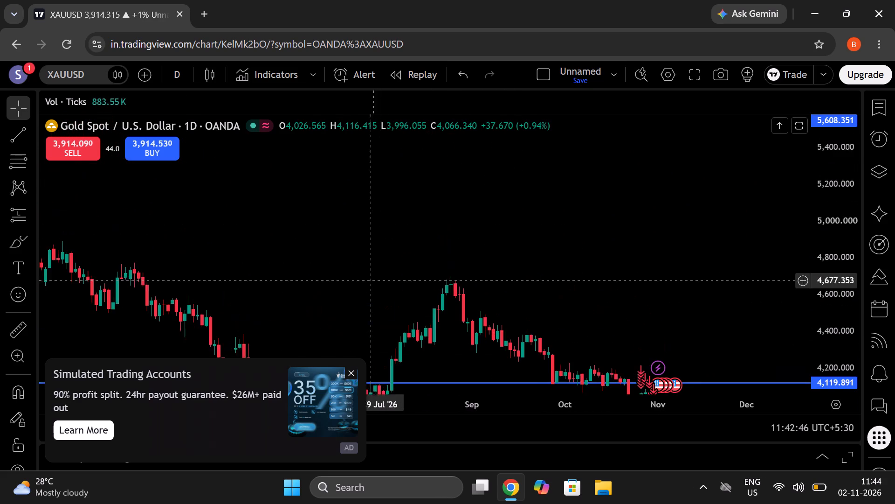
left_click_drag(366, 284, 366, 285)
left_click_drag(365, 240, 564, 317)
left_click_drag(389, 255, 665, 304)
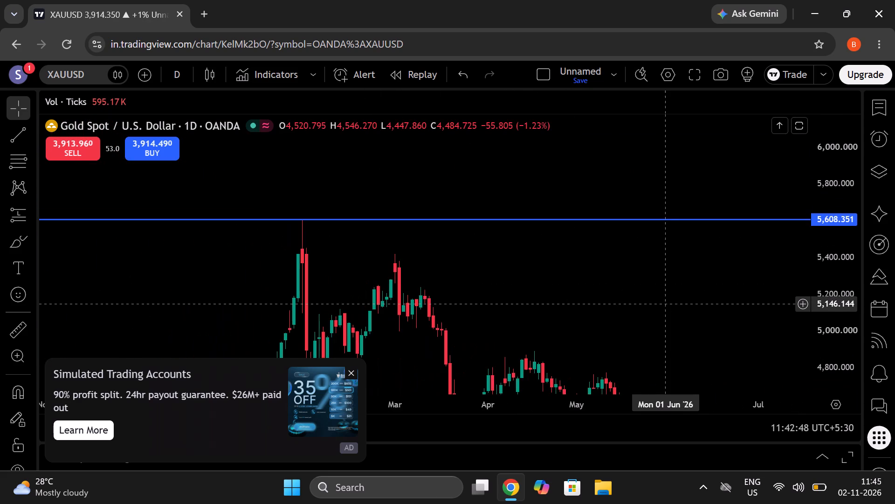
left_click_drag(665, 304, 441, 213)
left_click_drag(532, 266, 415, 112)
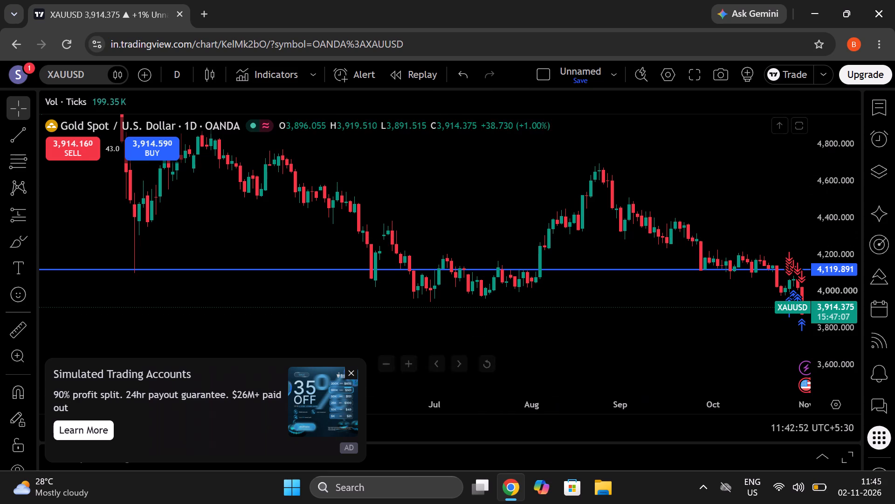
left_click_drag(489, 341, 636, 268)
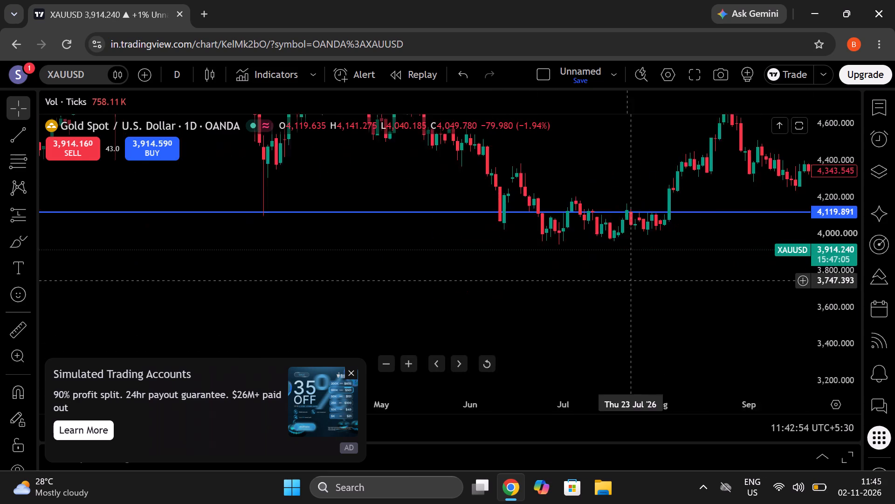
left_click_drag(636, 268, 195, 293)
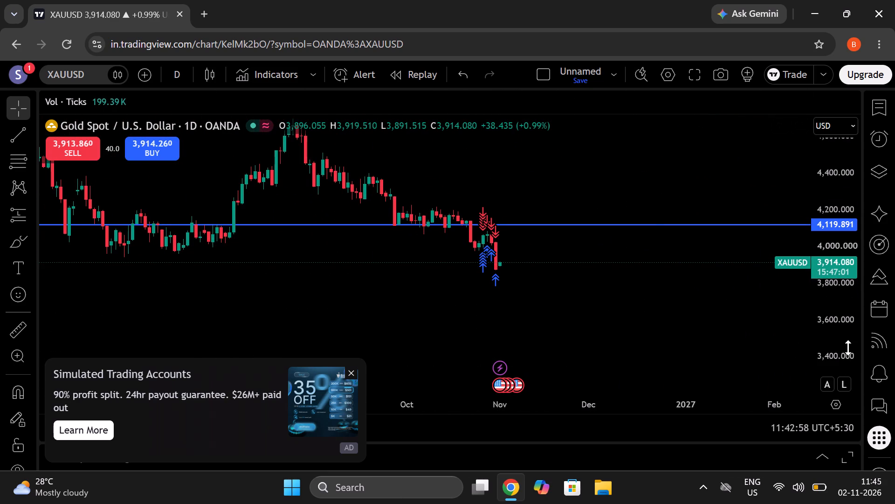
Examine the October and November candles and trade markers at compressed and stretched price scales.
scroll(846, 348, "down", 18)
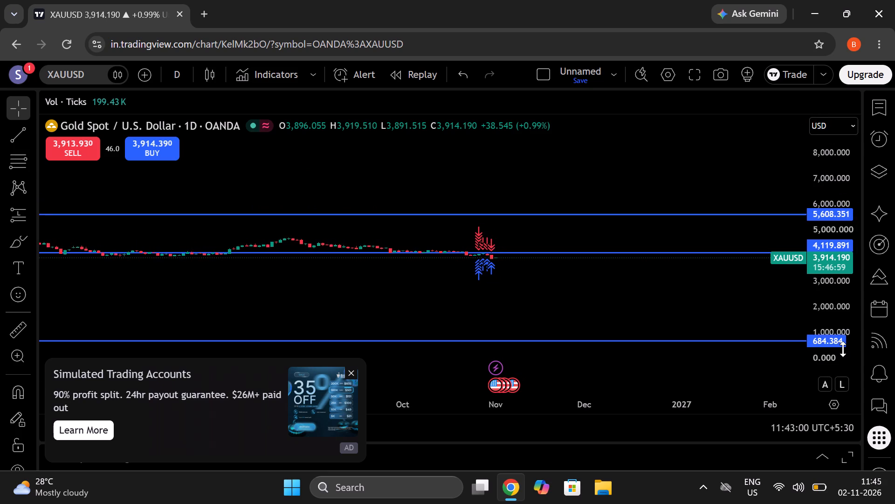
scroll(843, 349, "down", 3)
scroll(833, 337, "up", 1)
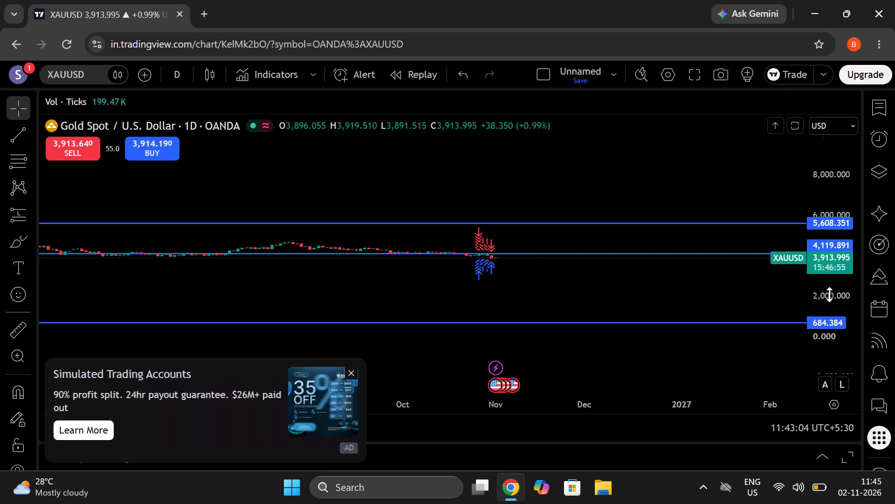
scroll(830, 294, "up", 20)
scroll(830, 294, "up", 4)
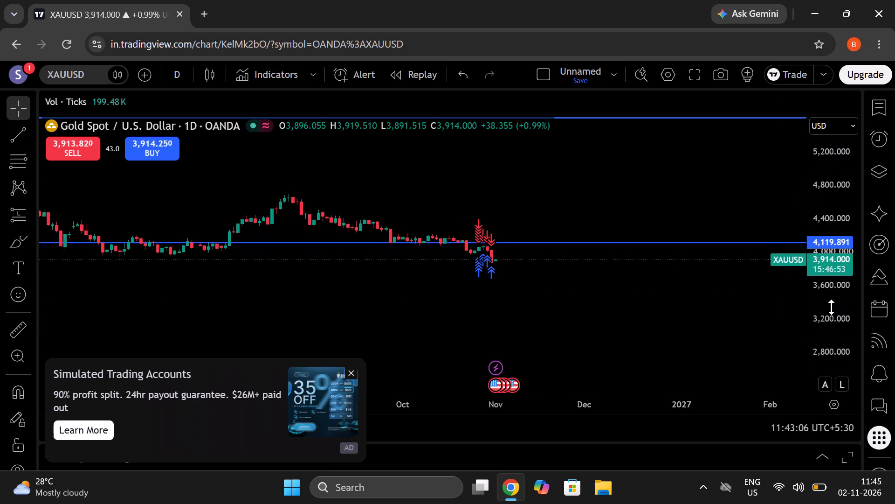
scroll(831, 307, "up", 20)
scroll(831, 307, "up", 1)
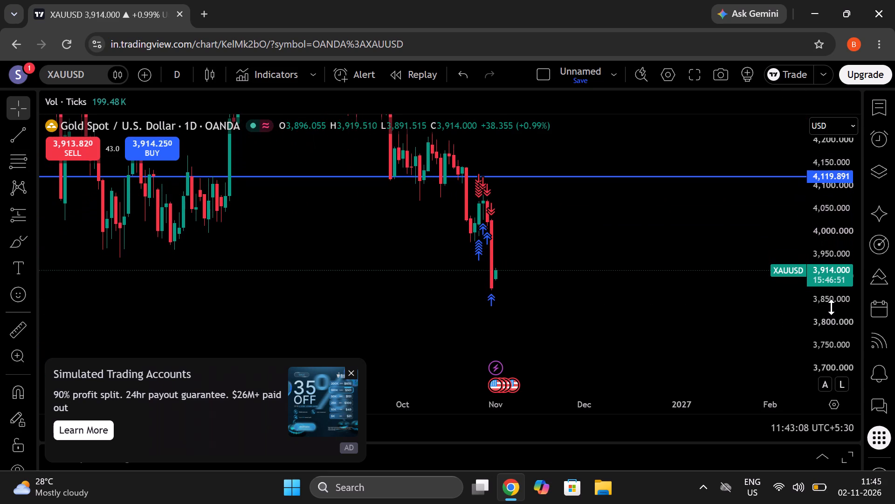
scroll(831, 307, "down", 3)
left_click_drag(576, 260, 619, 403)
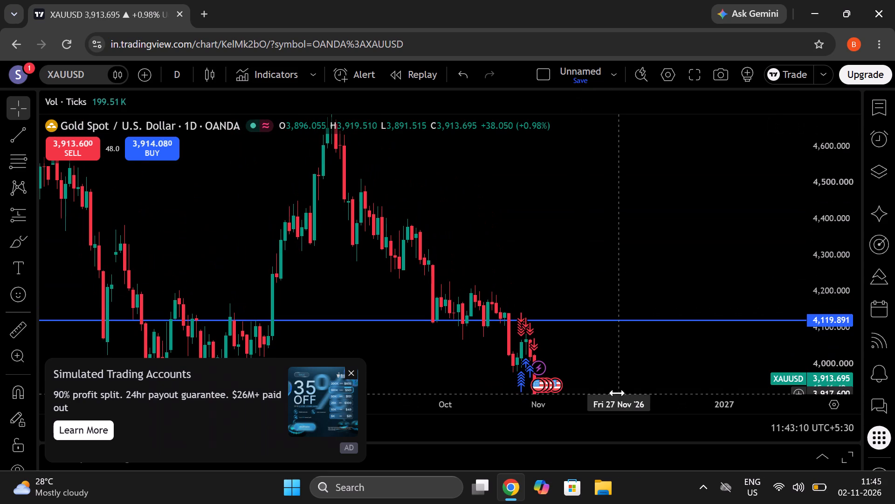
left_click_drag(609, 370, 668, 231)
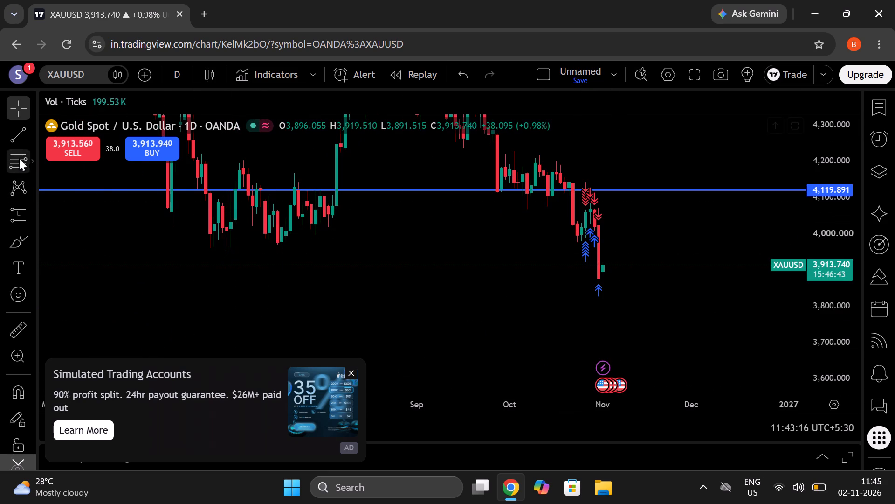
left_click_drag(486, 251, 368, 330)
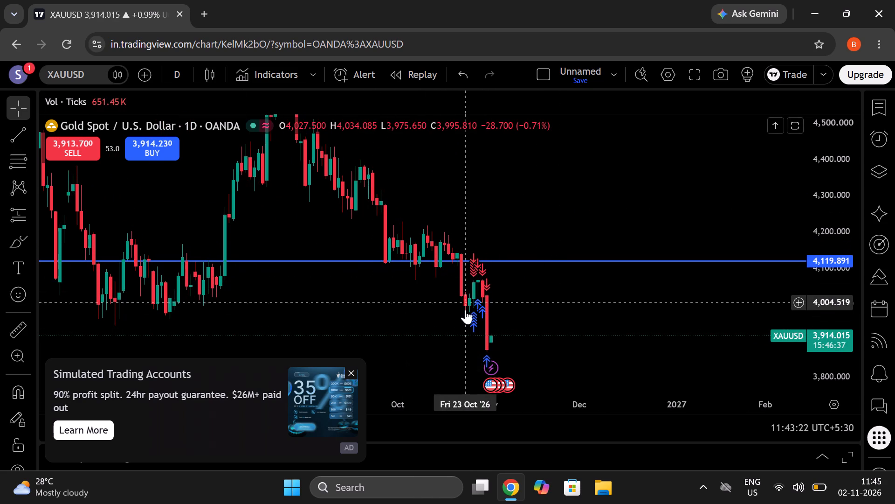
Dismiss the Simulated Trading Accounts advertisement covering the chart.
left_click(351, 371)
Remove all 4 drawings from the XAUUSD chart.
right_click(620, 272)
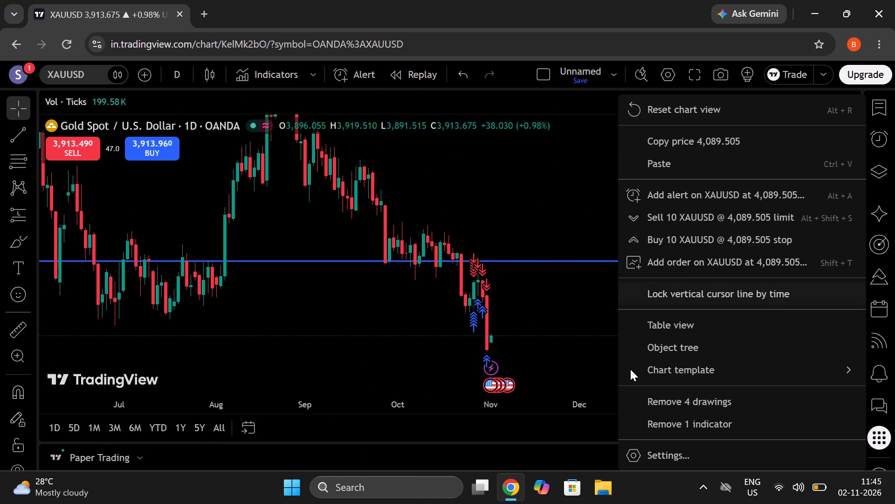
left_click(698, 387)
left_click(705, 399)
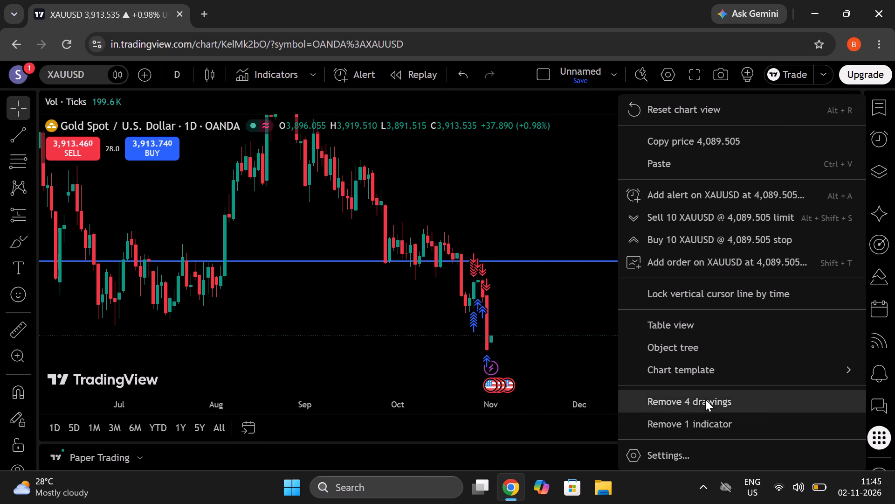
left_click(565, 296)
Reset the XAUUSD chart view.
right_click(565, 297)
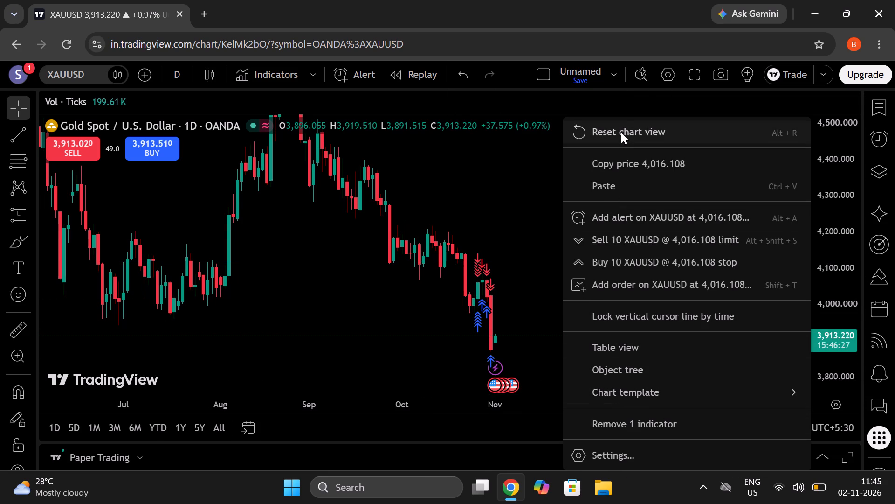
left_click(670, 138)
Examine the daily XAUUSD candles and trade markers from April to November 2026 at different time and price scales.
left_click_drag(710, 371, 241, 252)
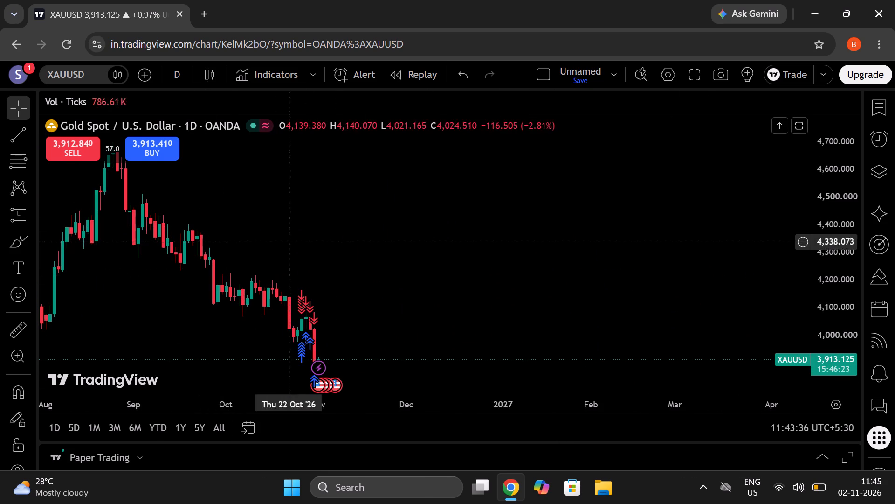
right_click(343, 243)
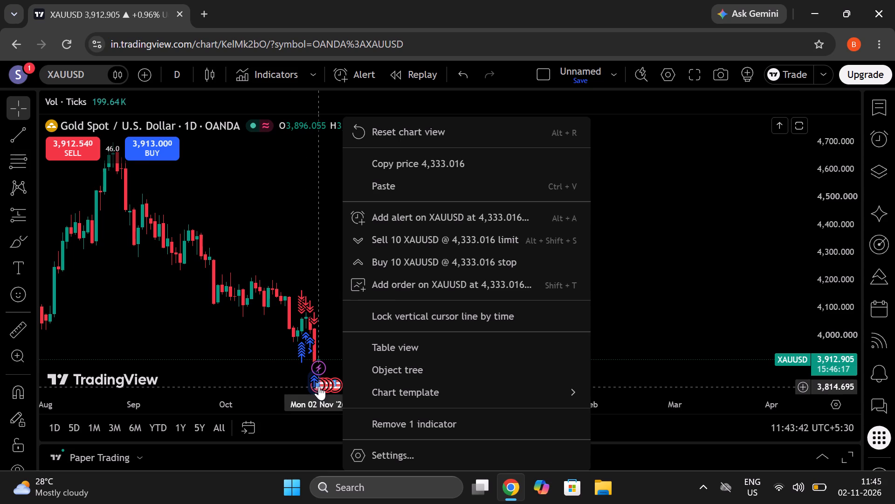
left_click_drag(310, 340, 386, 260)
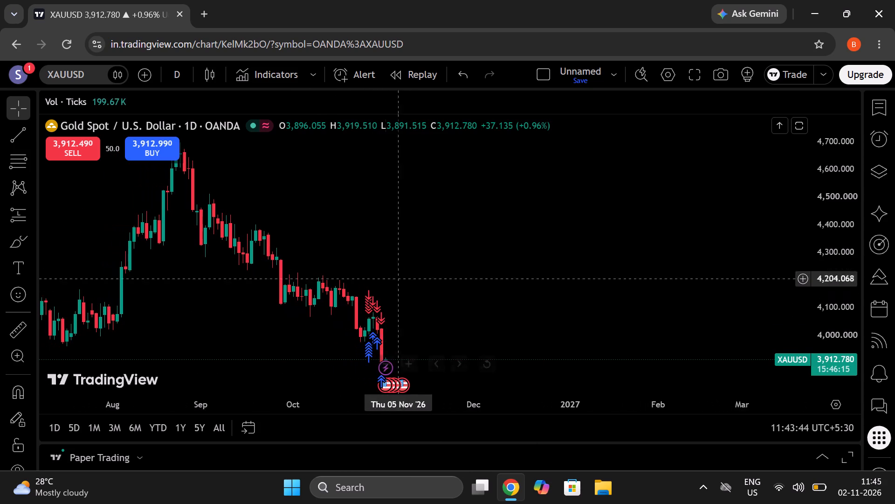
left_click_drag(553, 314, 599, 233)
left_click_drag(554, 292, 698, 223)
scroll(723, 293, "down", 2)
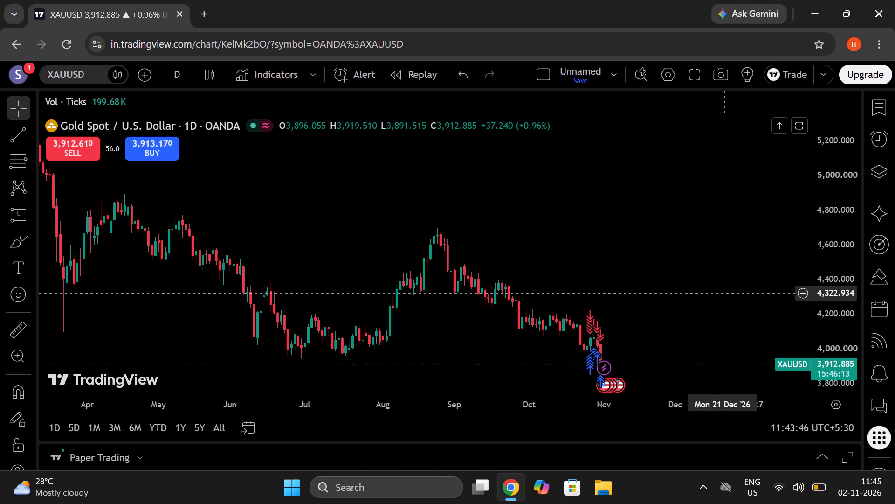
scroll(712, 296, "up", 3)
left_click_drag(824, 281, 828, 313)
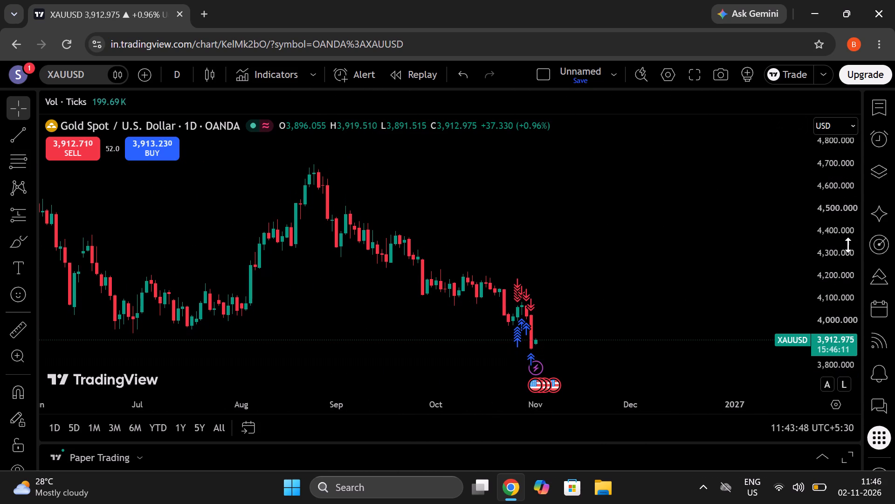
left_click_drag(848, 245, 848, 345)
Review the US economic event details behind the flag markers at the start of November.
right_click(545, 384)
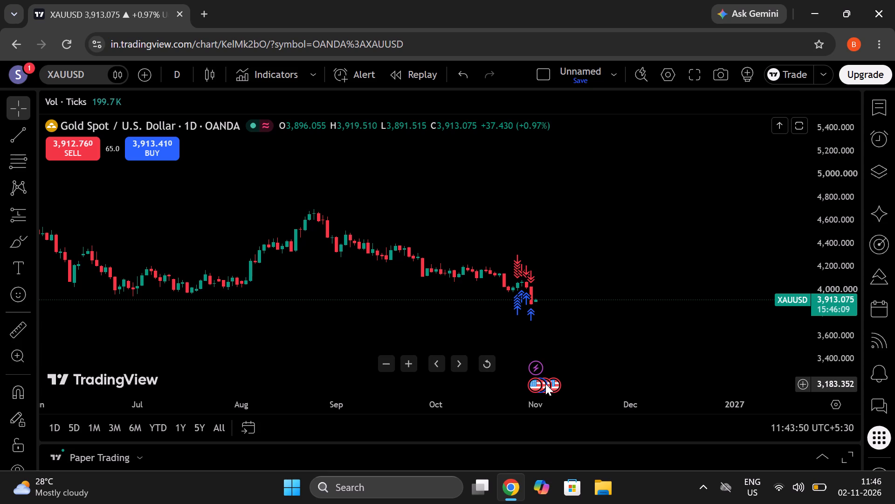
left_click(528, 384)
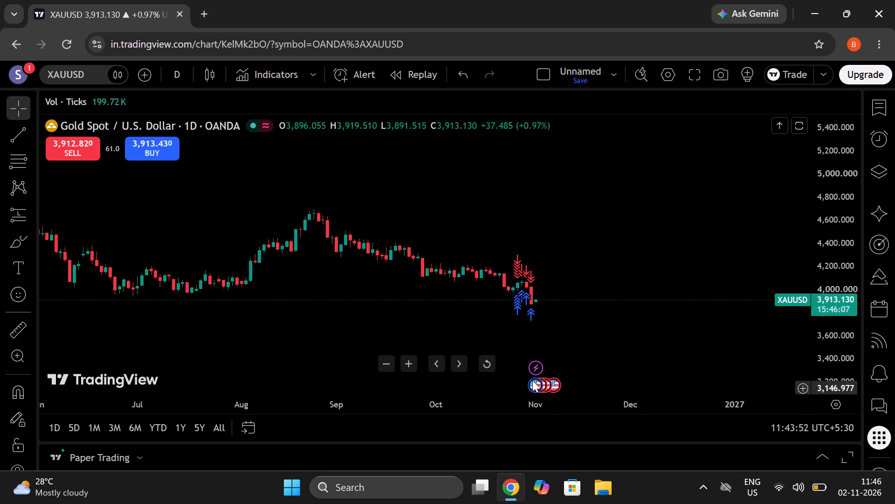
left_click(529, 378)
left_click(530, 382)
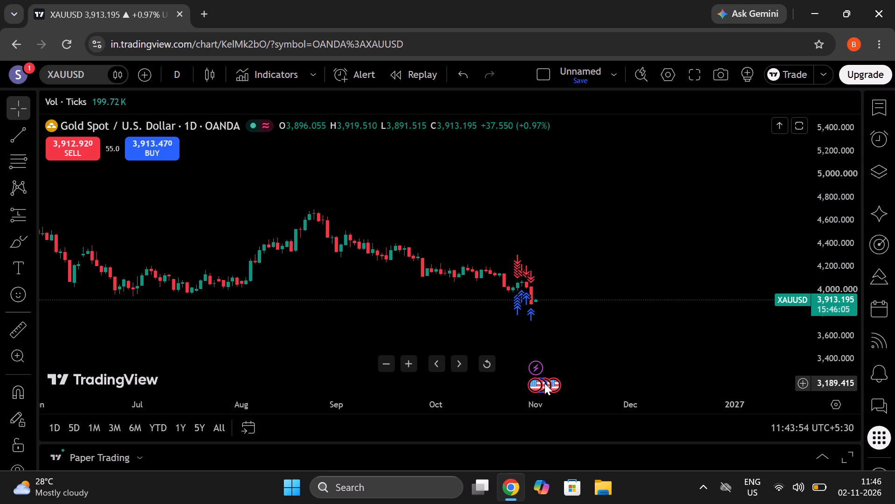
left_click(544, 383)
left_click(672, 316)
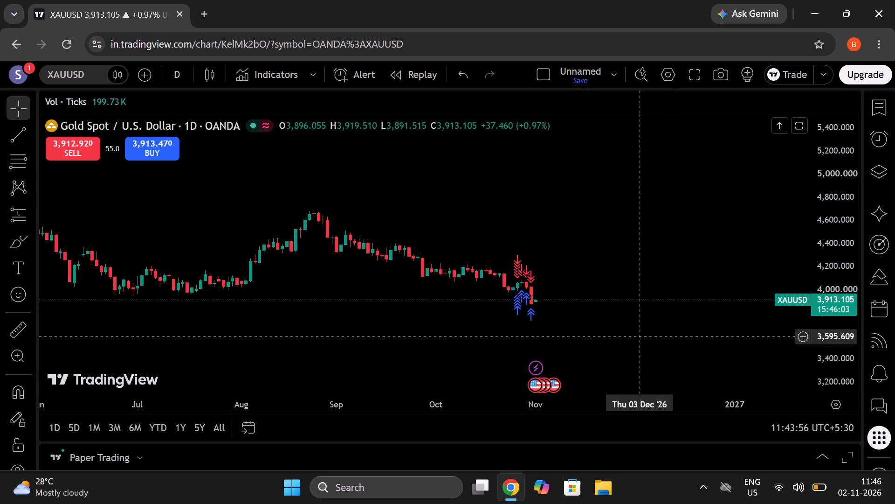
left_click(557, 386)
scroll(529, 297, "down", 2)
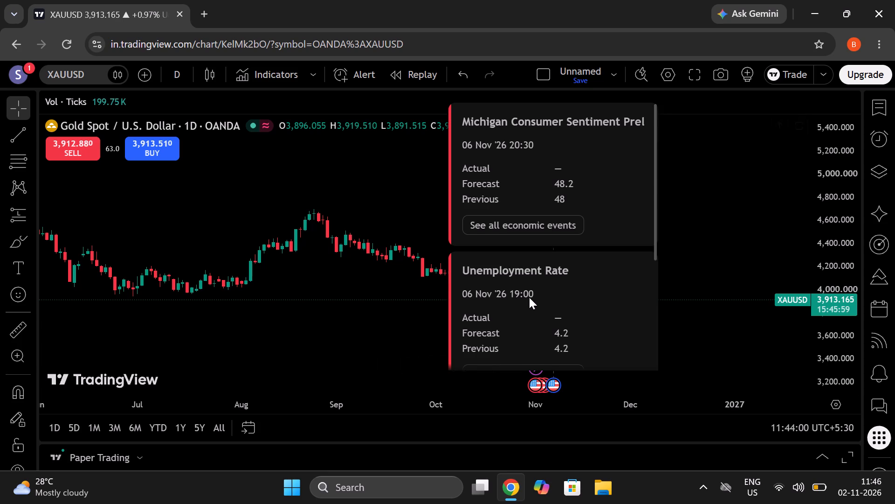
scroll(529, 297, "down", 6)
left_click_drag(830, 236, 822, 234)
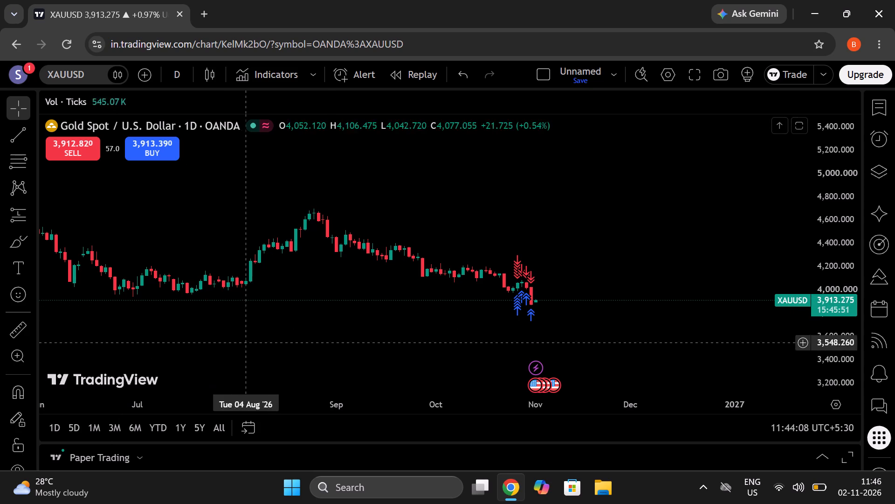
View the Paper Trading account's trade history, and close the account manager.
left_click(124, 456)
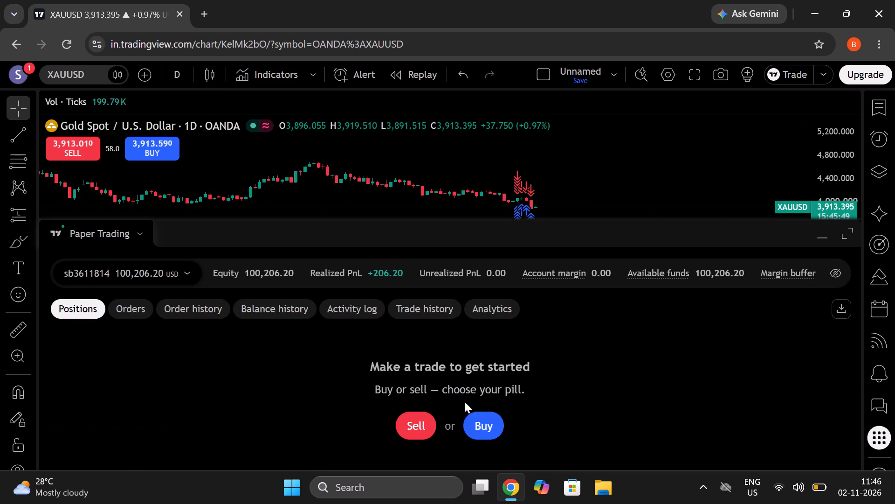
left_click(425, 311)
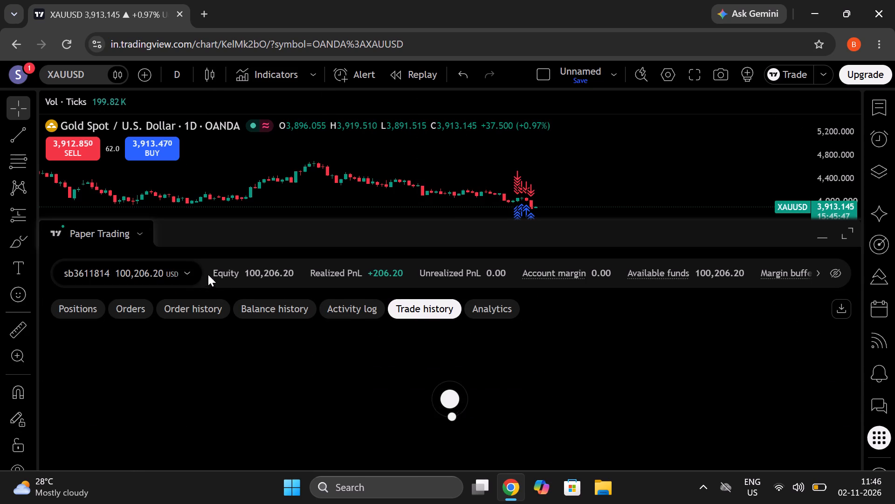
left_click(112, 238)
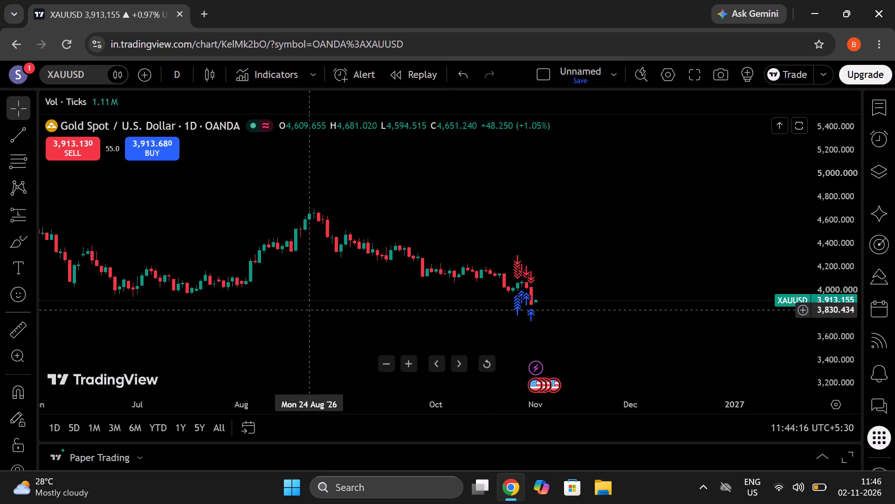
Draw a nearly level trend line from the 29 Jan '26 peak at about 5,608 to about 5,623 on 21 Oct '26.
scroll(342, 341, "up", 2)
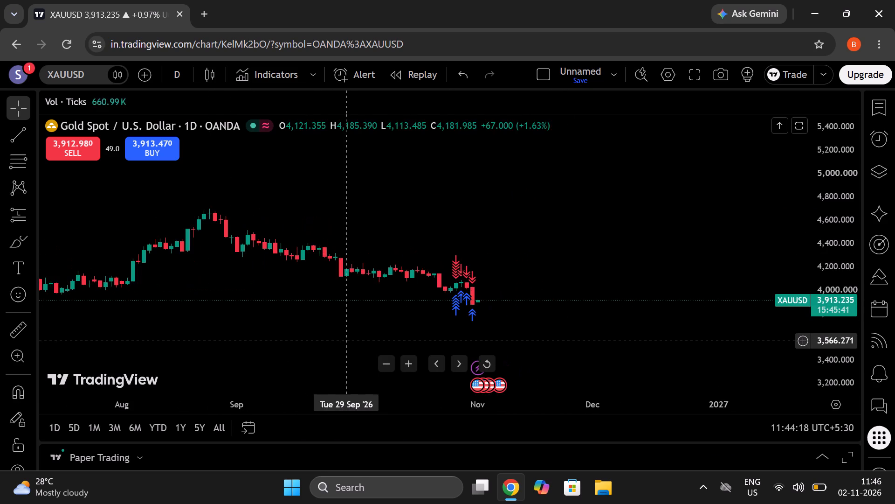
scroll(346, 337, "down", 7)
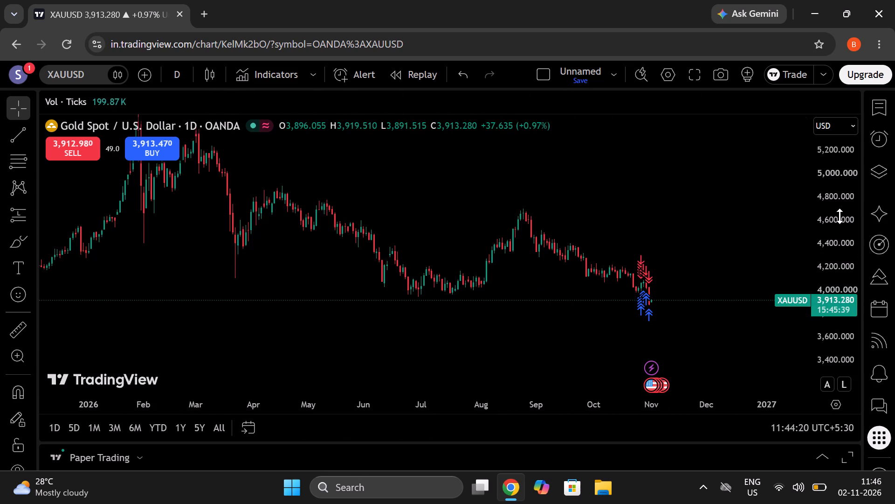
left_click_drag(840, 224, 860, 239)
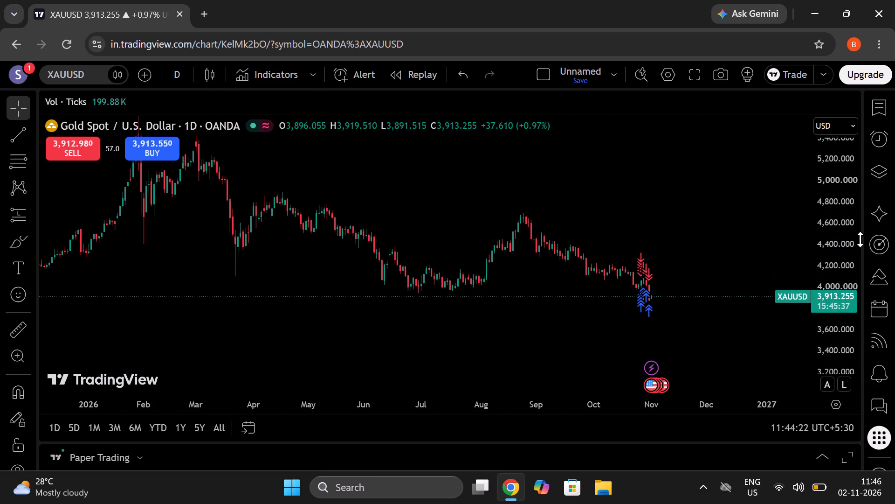
left_click_drag(860, 239, 860, 229)
left_click_drag(836, 259, 840, 221)
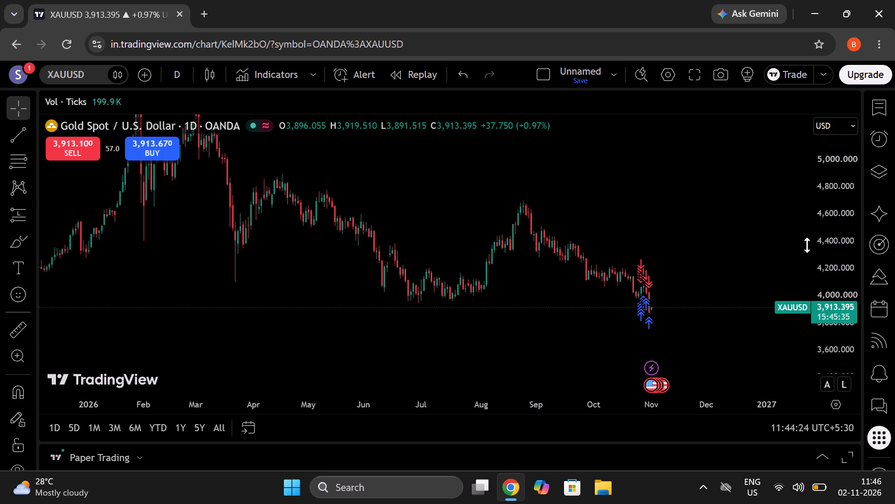
left_click_drag(453, 196, 453, 204)
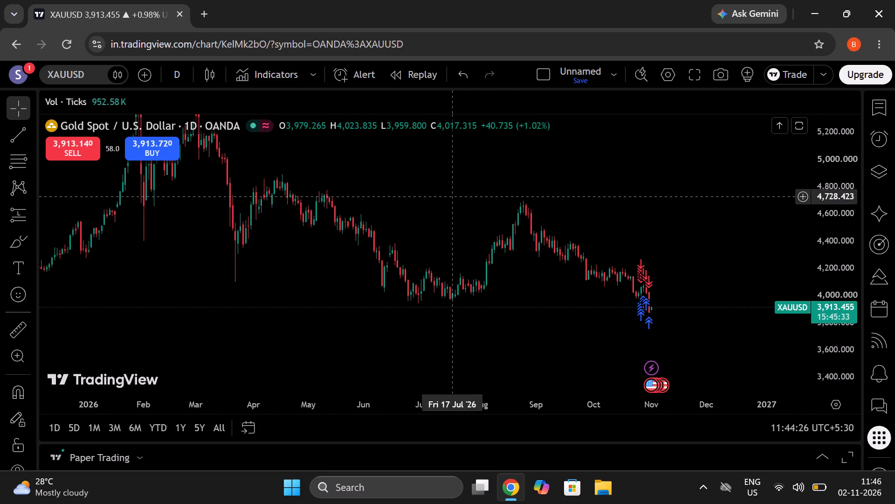
left_click_drag(453, 204, 497, 284)
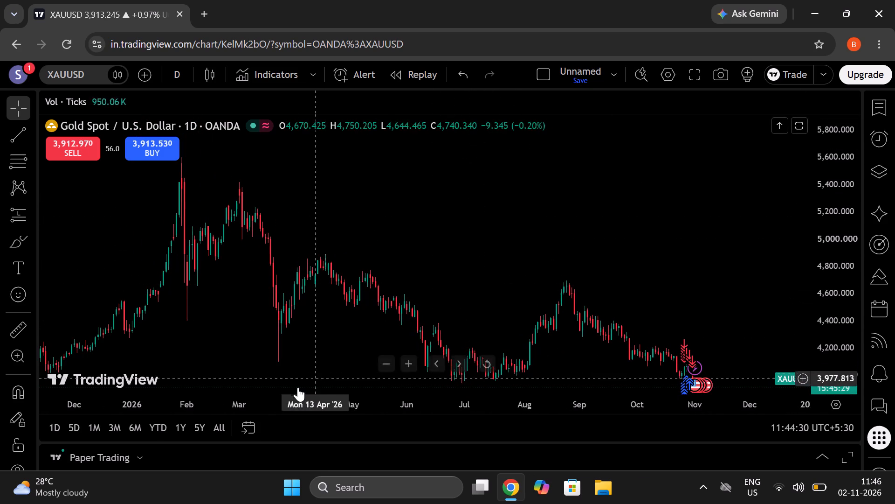
left_click_drag(336, 366, 341, 343)
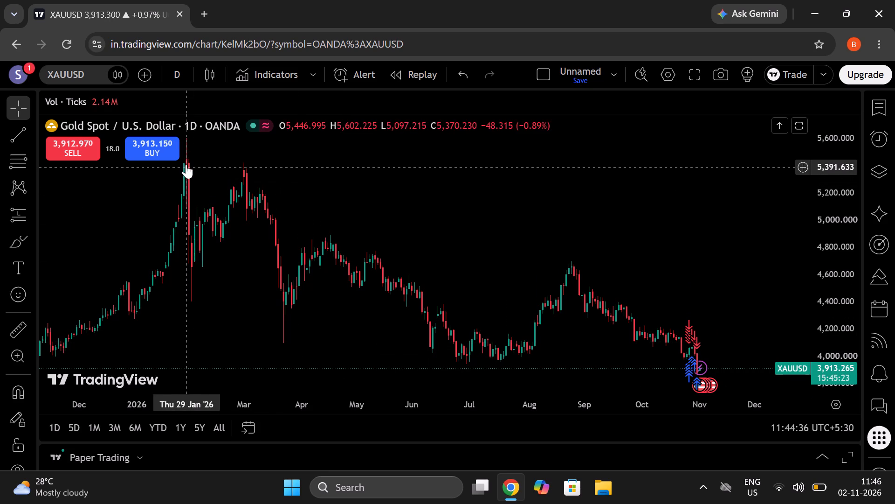
left_click_drag(272, 162, 277, 189)
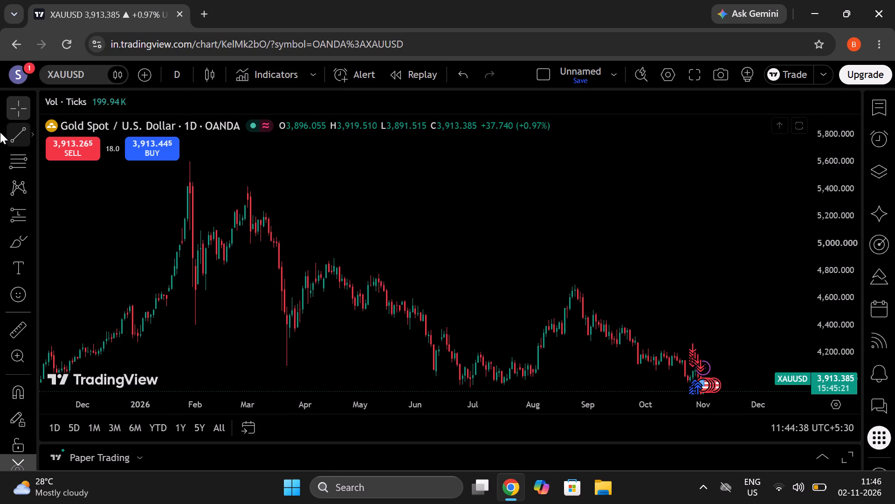
left_click(21, 132)
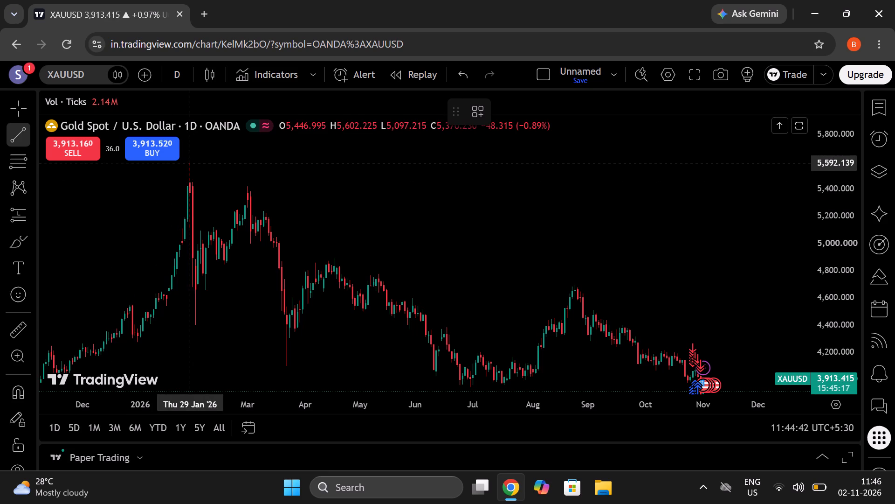
left_click(189, 161)
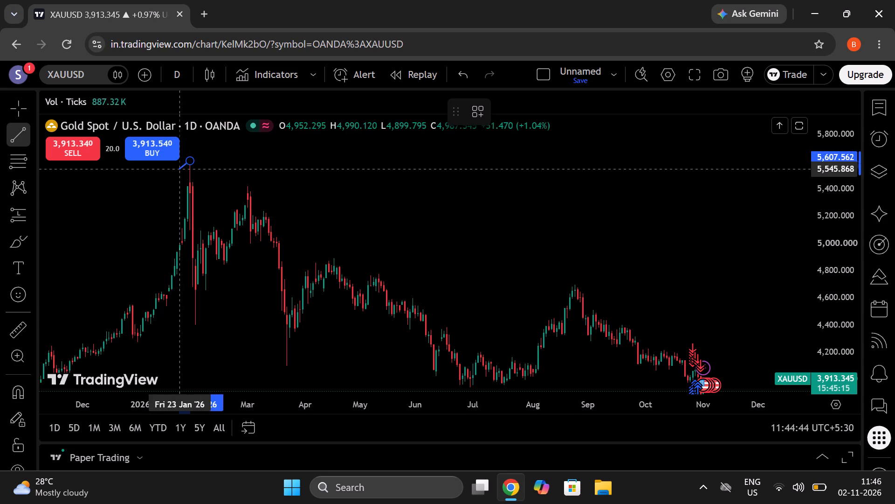
left_click(681, 159)
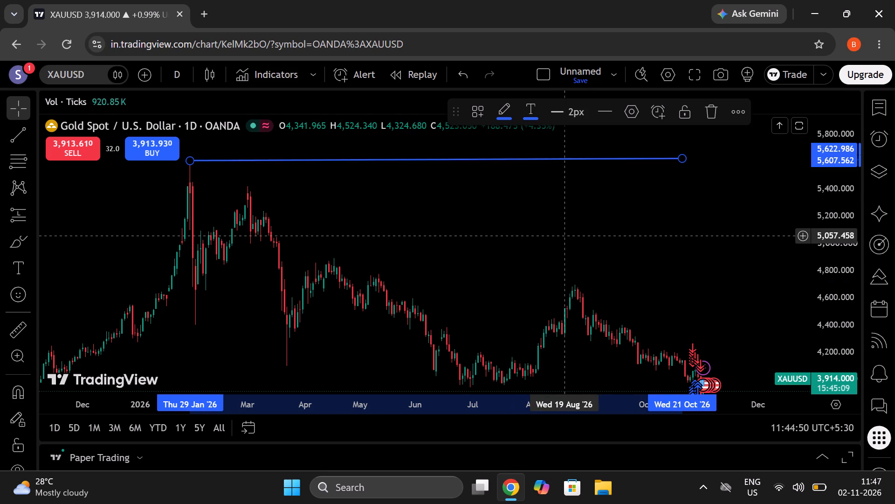
Examine the daily XAUUSD price history from November 2026 back to late 2024.
left_click_drag(564, 235, 558, 192)
left_click_drag(352, 347, 330, 294)
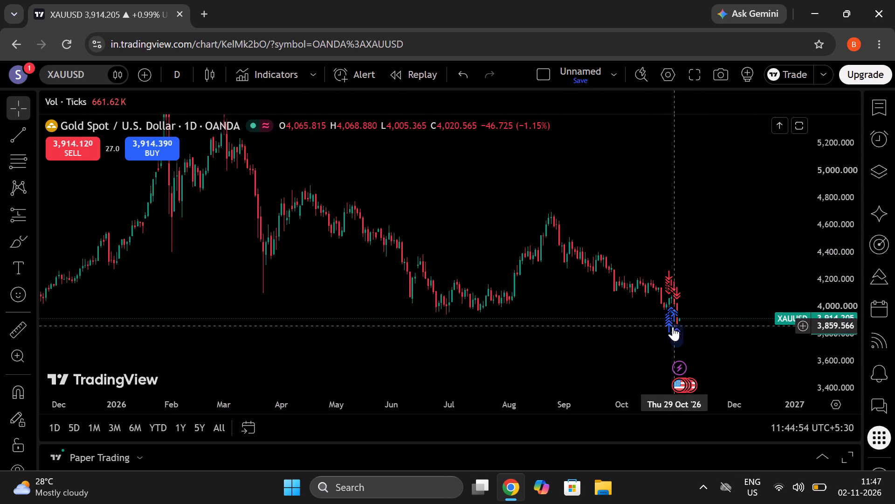
left_click_drag(319, 315, 396, 396)
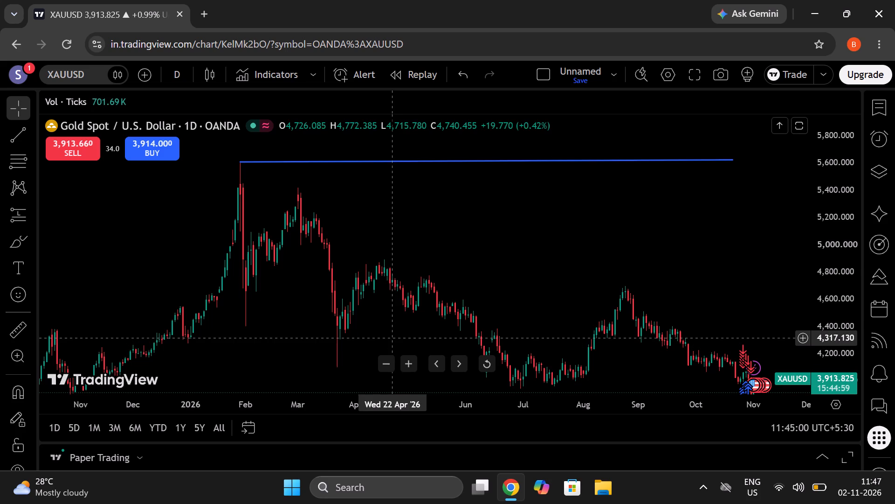
left_click_drag(248, 377, 167, 321)
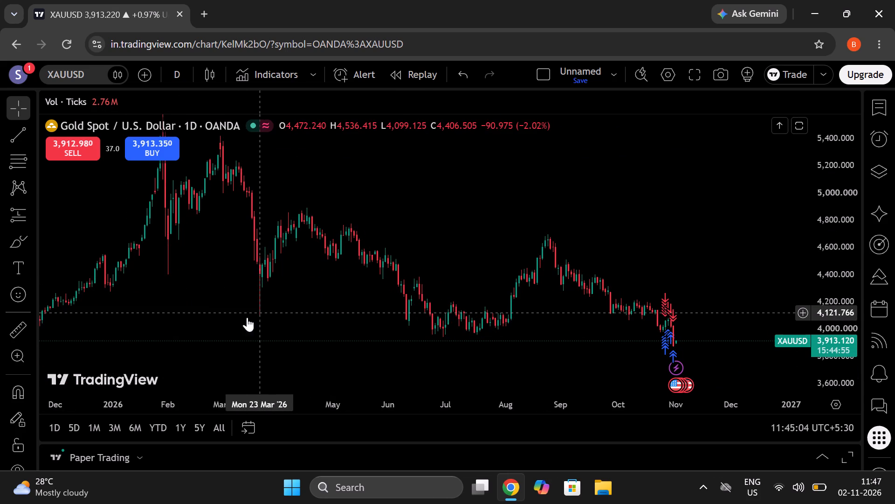
left_click_drag(147, 339, 299, 318)
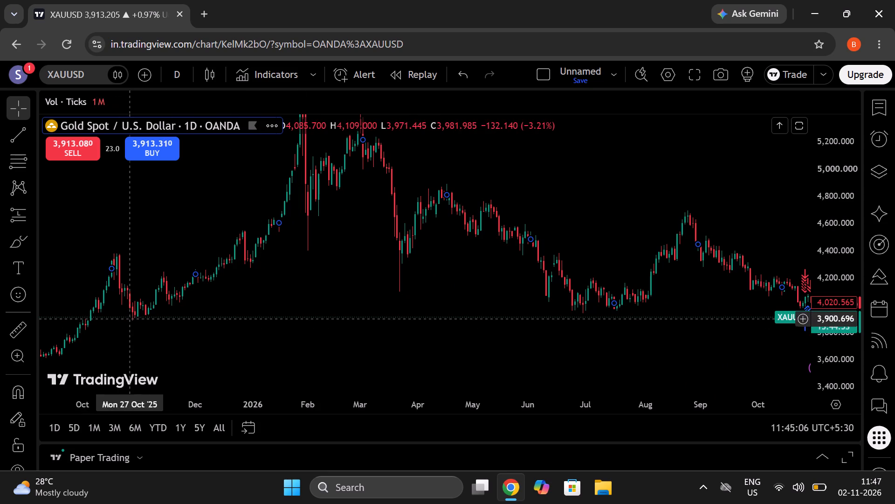
left_click_drag(157, 357, 262, 278)
left_click_drag(199, 362, 270, 281)
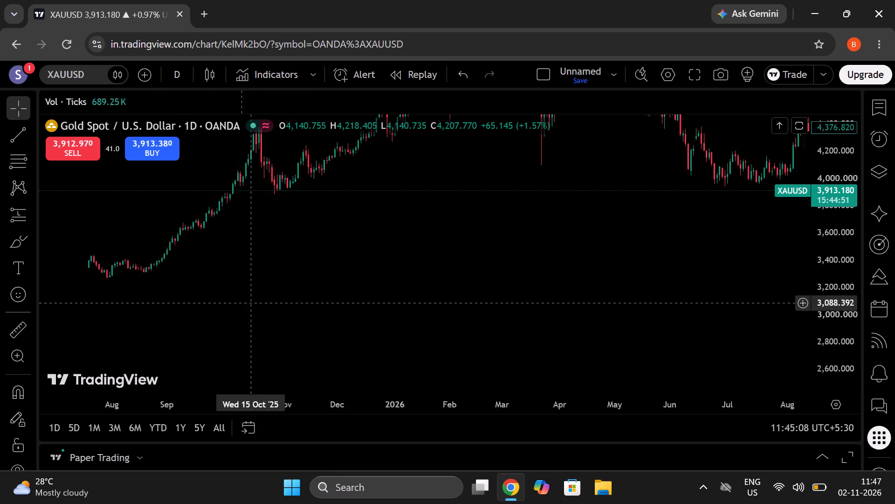
left_click_drag(270, 281, 277, 276)
left_click_drag(212, 306, 427, 400)
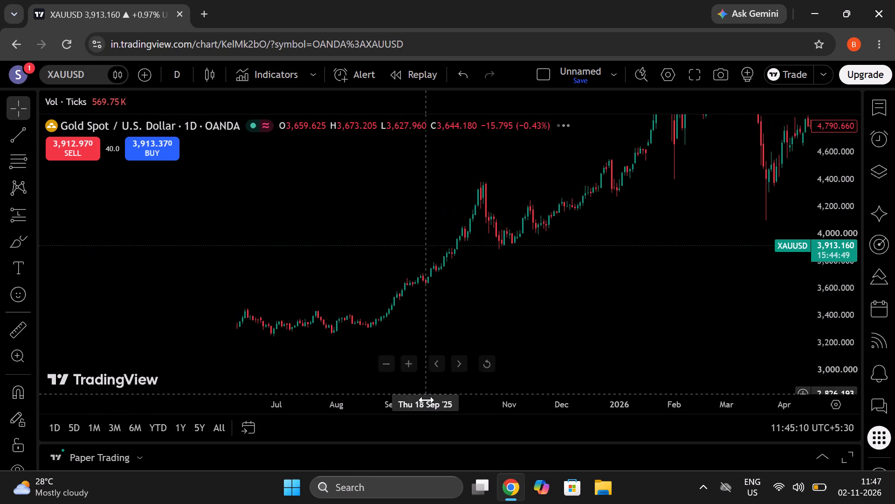
left_click_drag(227, 383, 250, 319)
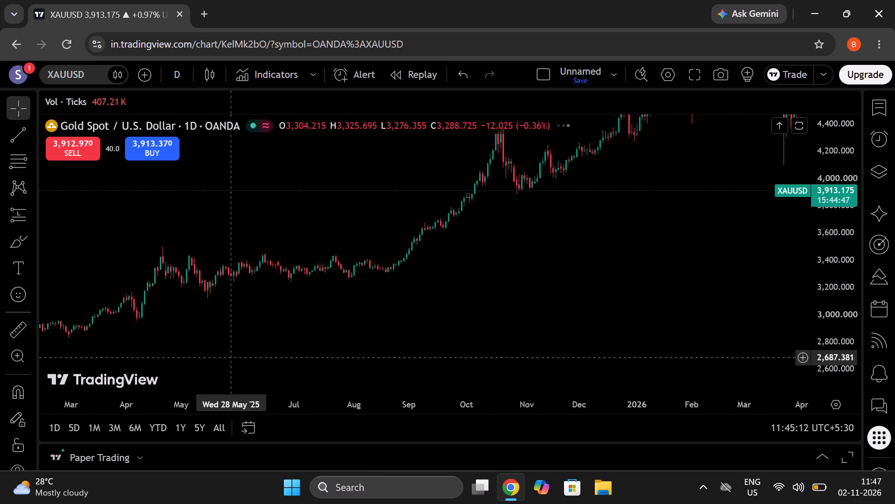
left_click_drag(184, 349, 499, 399)
left_click_drag(515, 365, 513, 368)
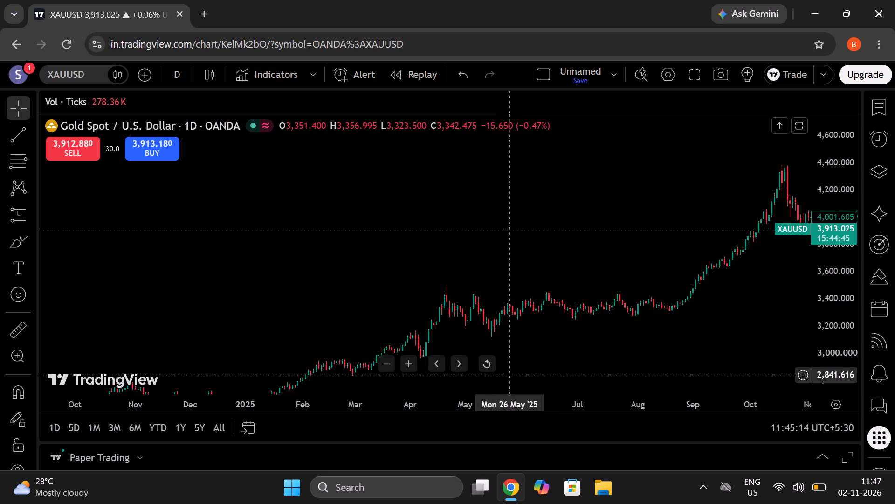
left_click_drag(513, 368, 538, 272)
scroll(396, 351, "up", 3)
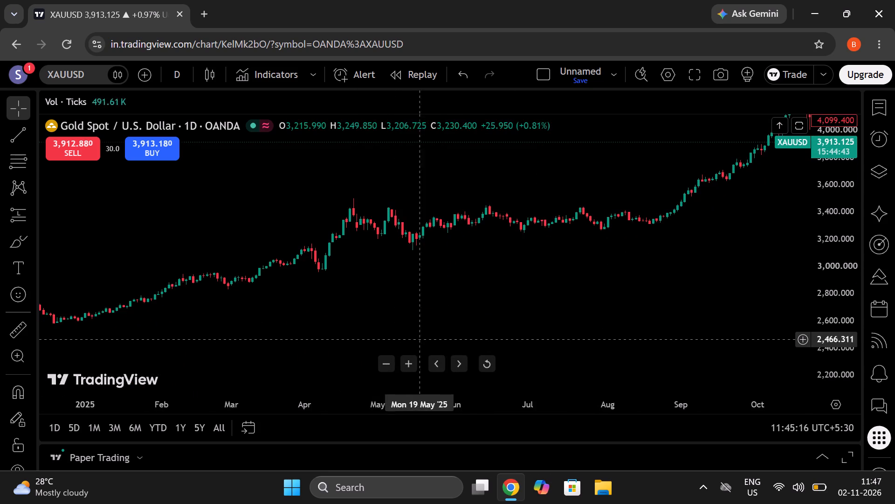
Examine the daily XAUUSD price action from late 2024 through early September 2026 with an adjusted price scale.
scroll(440, 340, "down", 3)
left_click_drag(835, 264, 832, 222)
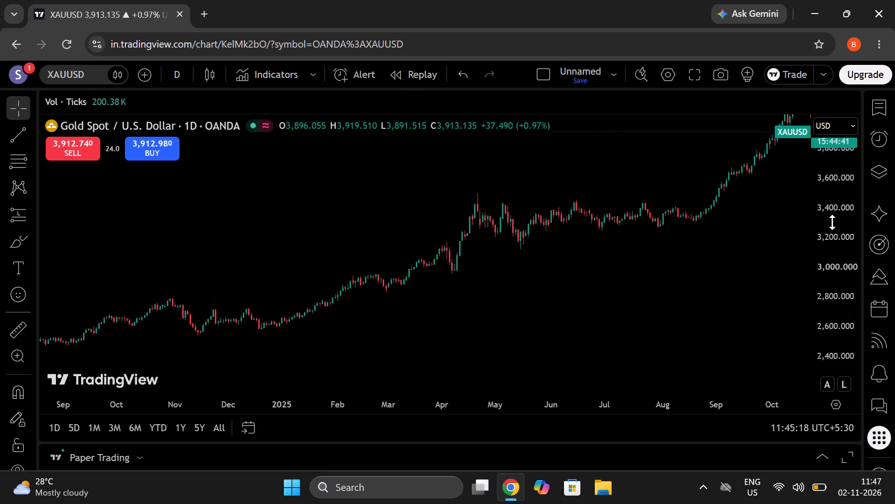
left_click_drag(832, 222, 832, 213)
left_click_drag(840, 335, 853, 188)
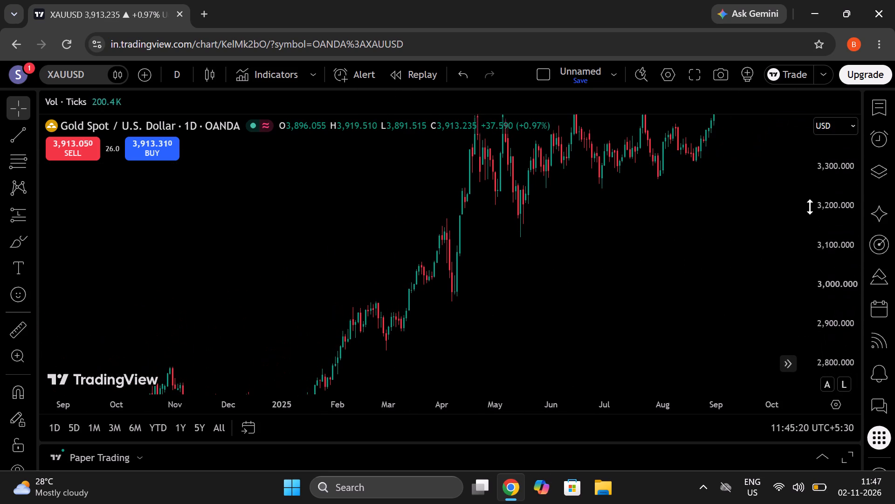
scroll(601, 331, "up", 5)
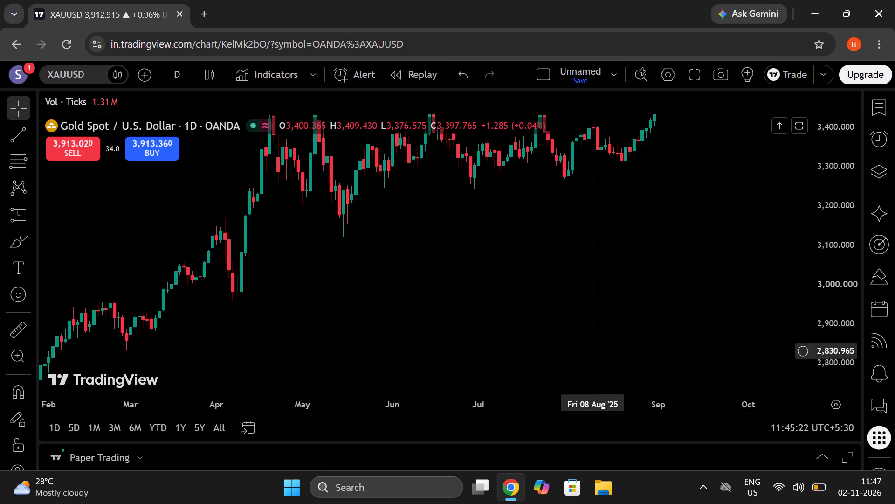
left_click_drag(498, 276, 321, 370)
left_click_drag(497, 266, 348, 419)
left_click_drag(599, 234, 387, 356)
left_click_drag(542, 243, 468, 394)
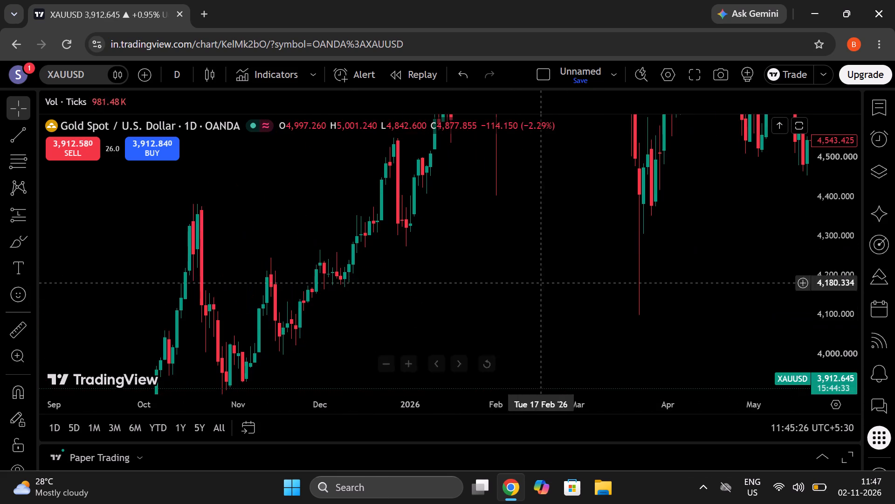
left_click_drag(569, 236, 478, 409)
left_click_drag(502, 286, 454, 422)
scroll(455, 276, "down", 2)
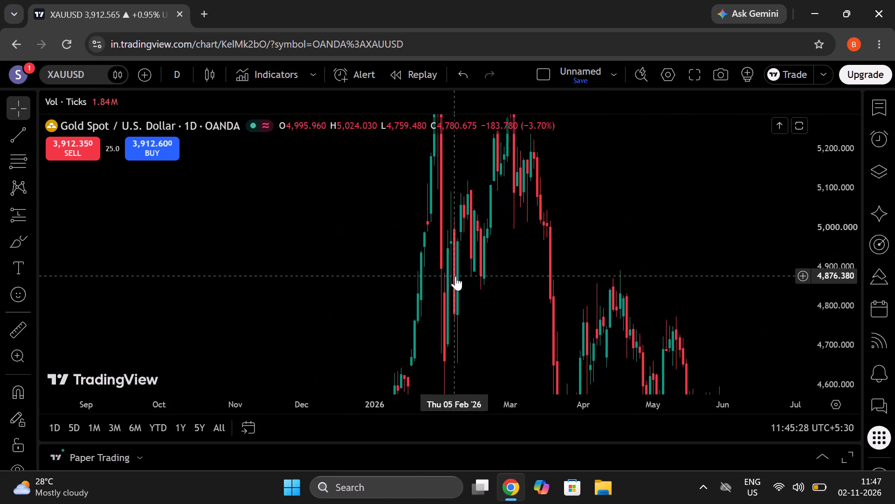
left_click_drag(840, 221, 837, 306)
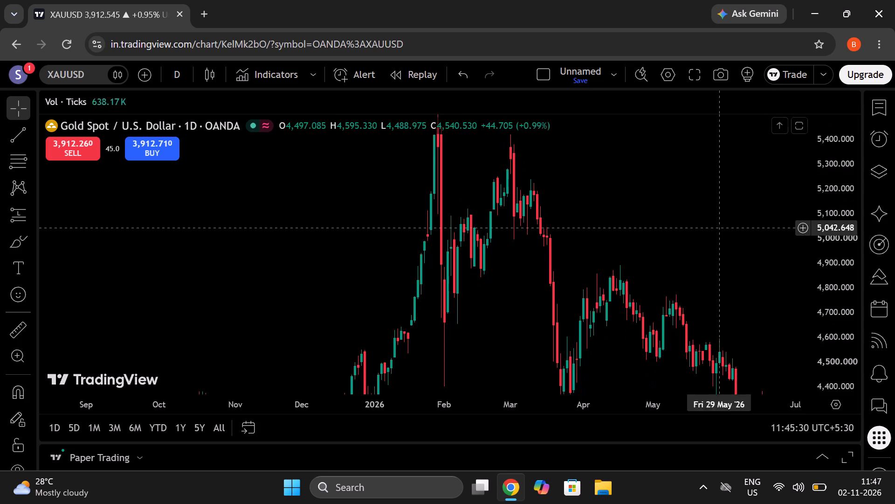
left_click_drag(706, 234, 551, 160)
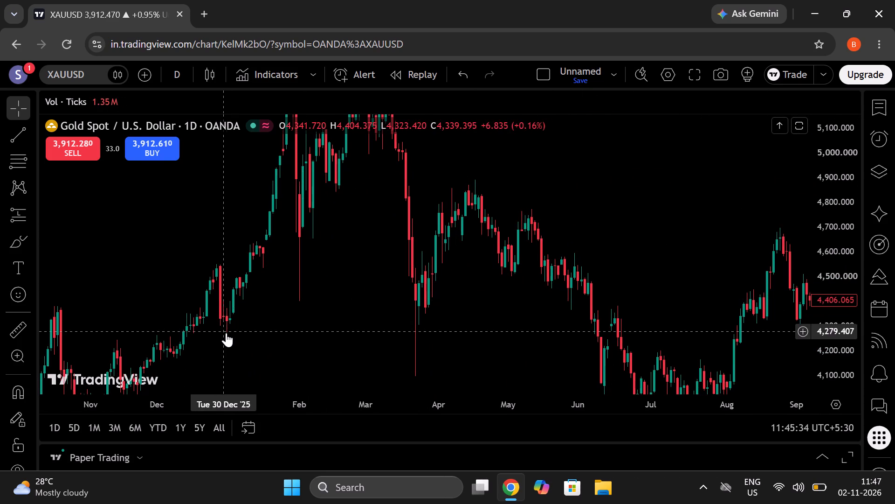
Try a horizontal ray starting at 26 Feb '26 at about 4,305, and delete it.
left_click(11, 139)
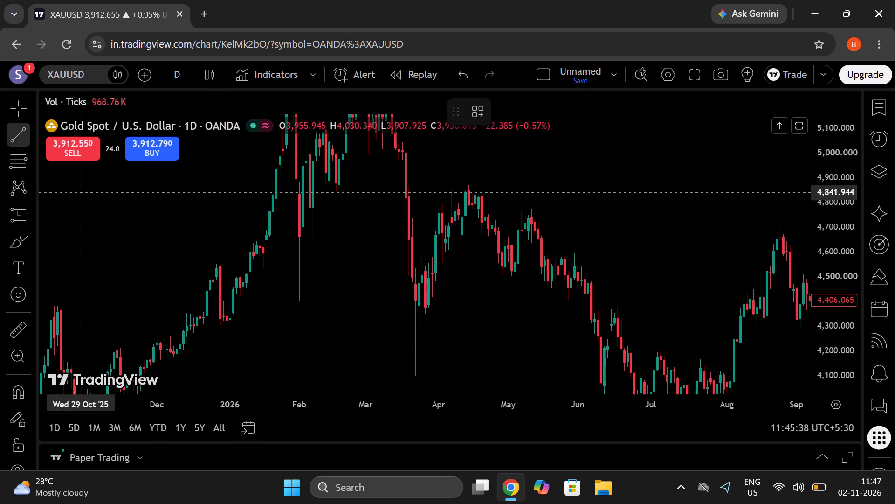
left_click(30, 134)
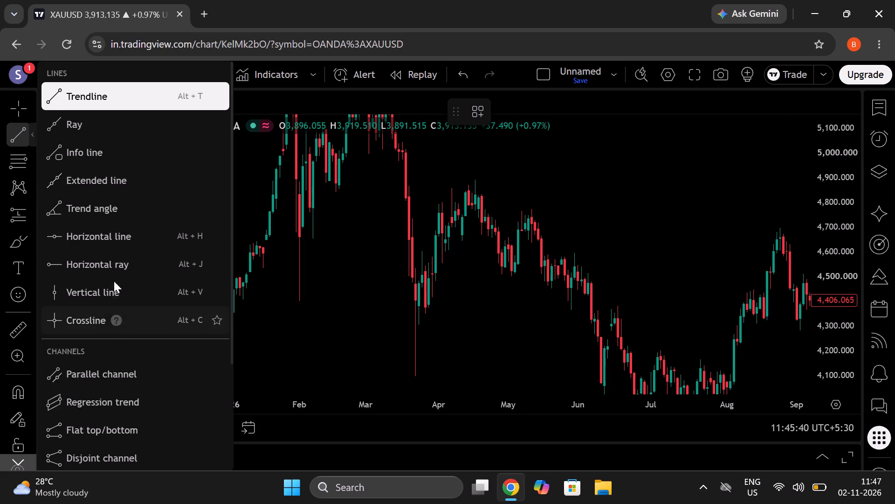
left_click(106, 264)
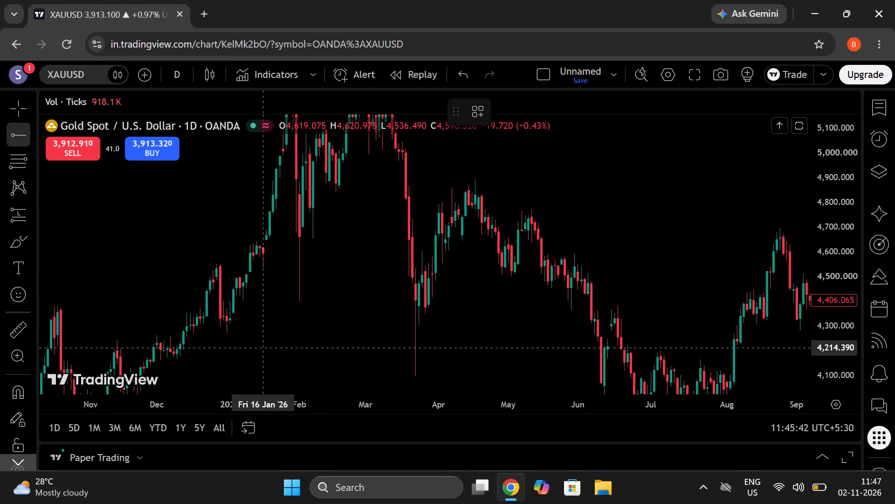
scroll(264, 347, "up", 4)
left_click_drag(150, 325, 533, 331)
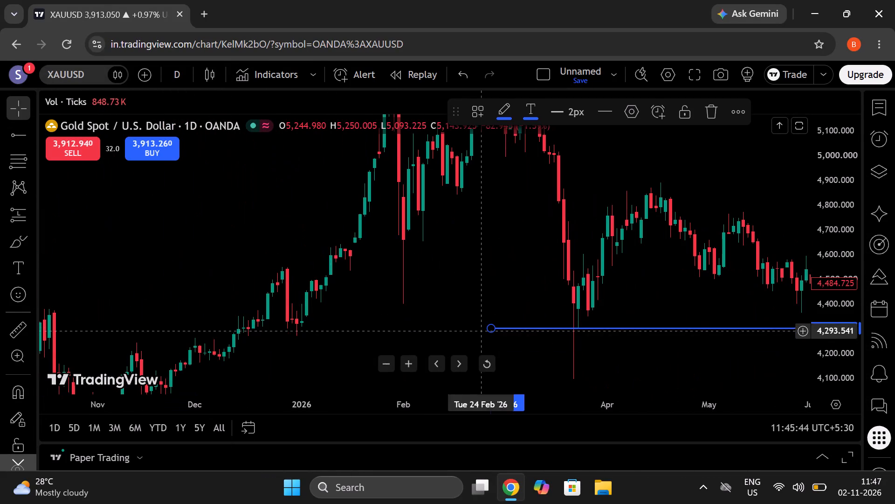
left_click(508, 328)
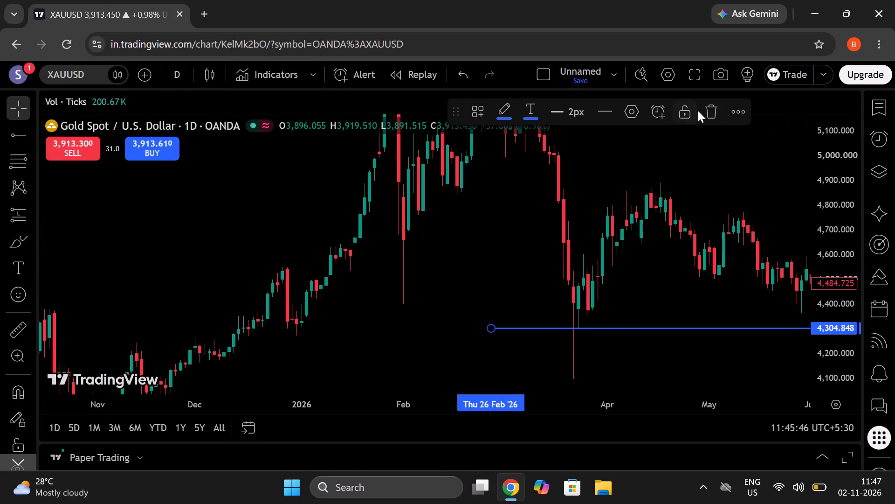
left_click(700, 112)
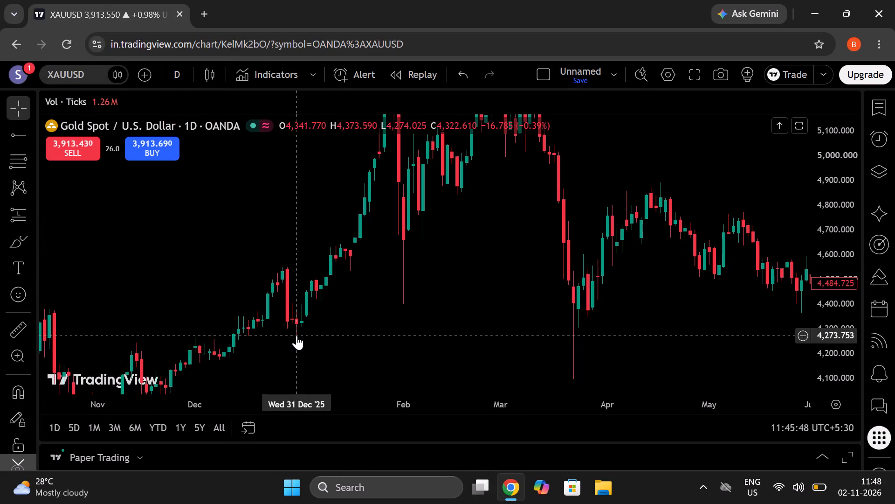
Draw a horizontal ray from the 31 Dec '25 low at about 4,274 and colour it light grey.
left_click(296, 335)
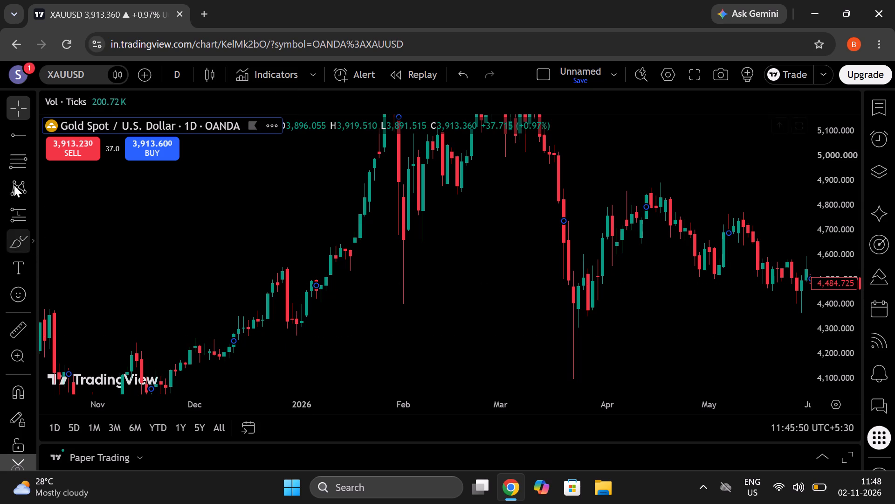
left_click(19, 137)
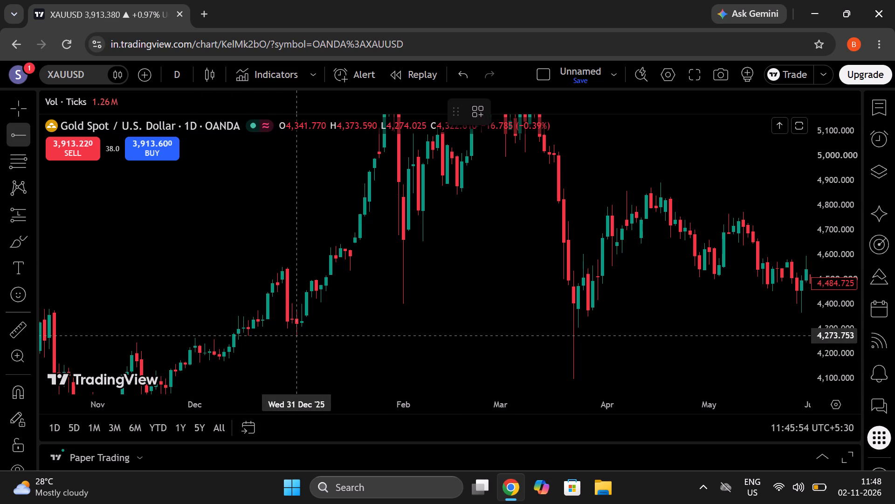
left_click(296, 336)
left_click(512, 109)
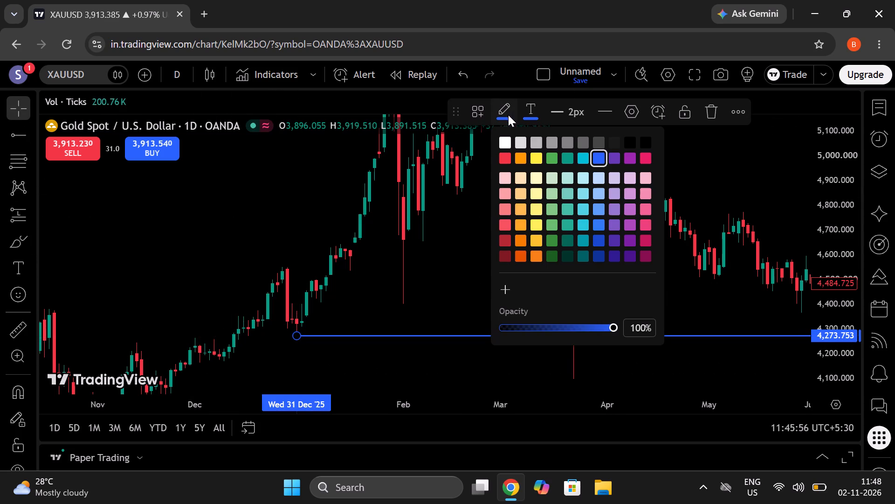
left_click(538, 140)
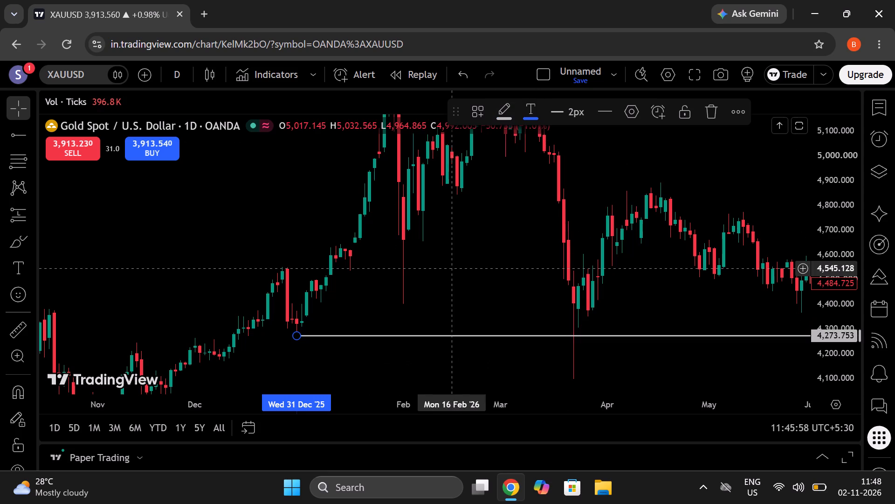
Recolour the trend line starting at the 29 Jan '26 peak to white.
left_click_drag(451, 268, 290, 417)
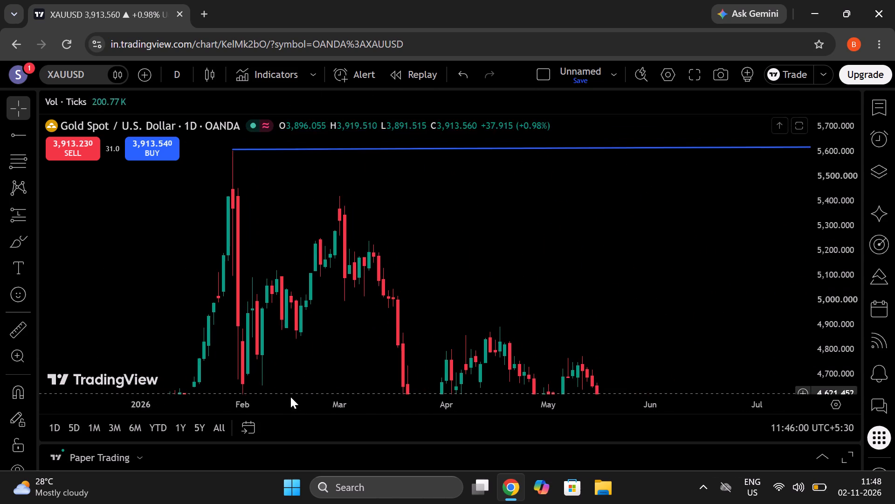
left_click(362, 150)
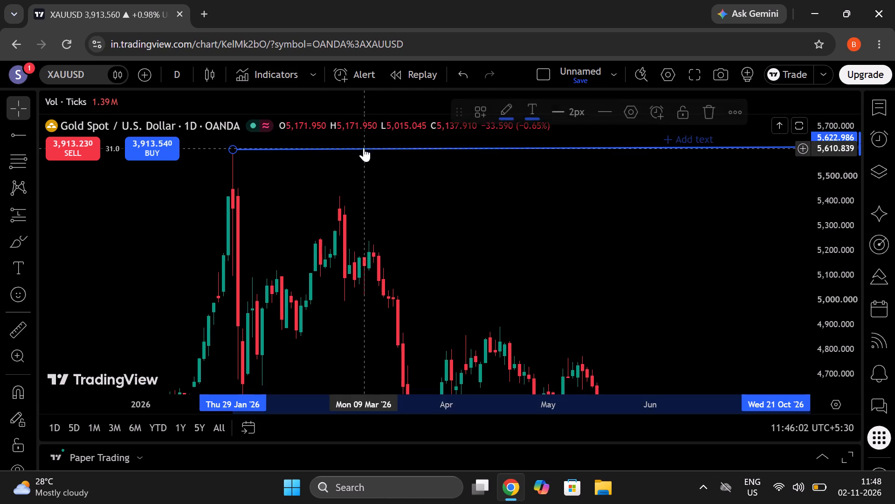
left_click(496, 105)
left_click(501, 139)
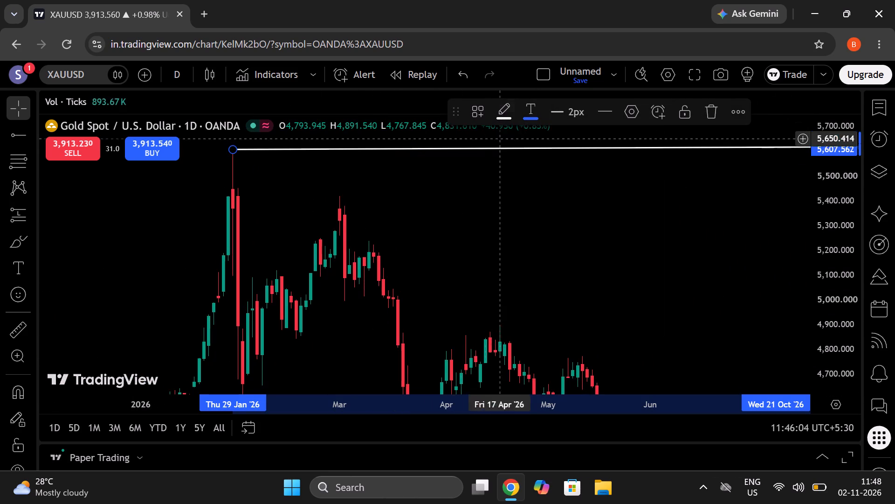
left_click(477, 208)
Examine the price action between the two marked levels from January 2026 through to the latest candle in November.
left_click_drag(484, 253, 488, 114)
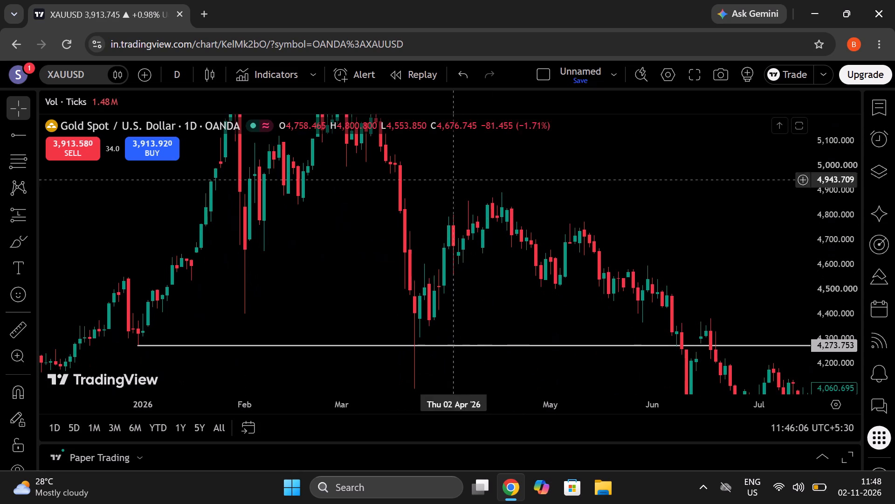
left_click_drag(339, 260, 140, 357)
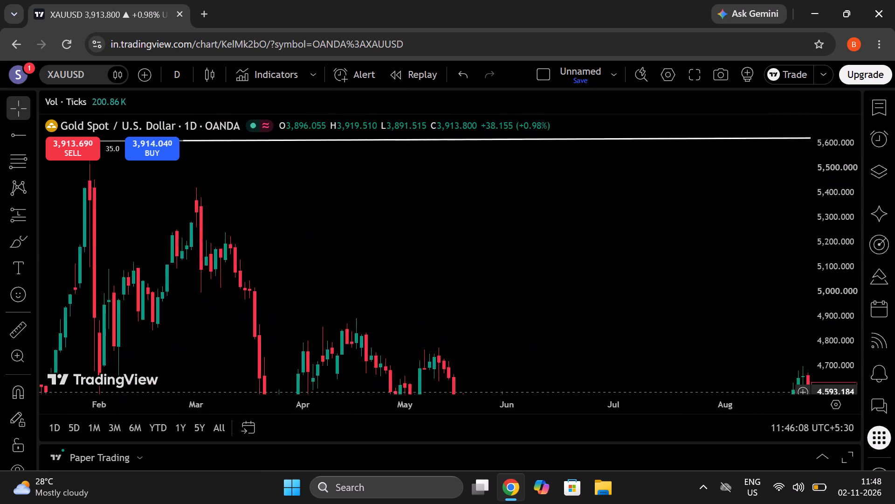
left_click_drag(140, 357, 85, 280)
left_click_drag(533, 267, 343, 214)
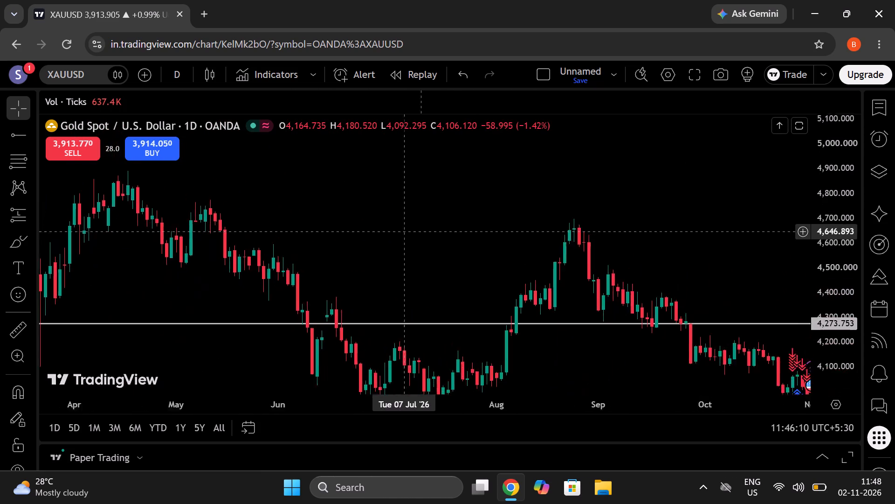
left_click_drag(343, 214, 260, 149)
left_click_drag(511, 304, 318, 277)
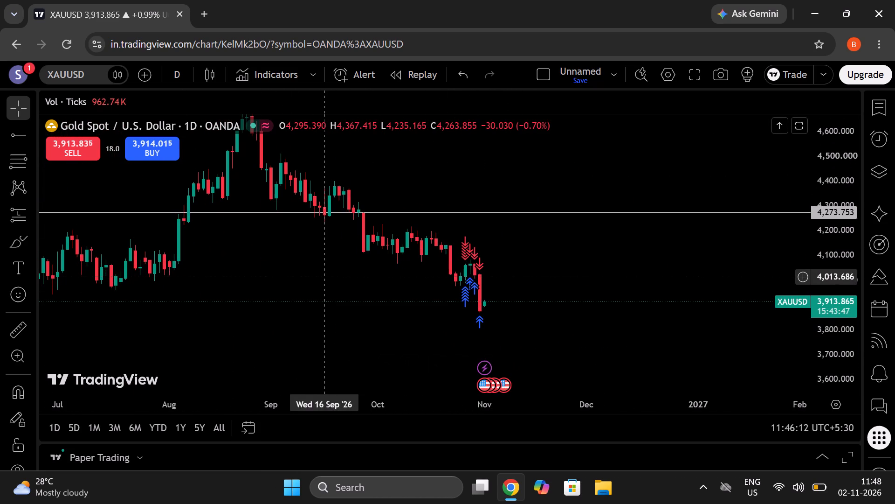
left_click_drag(303, 263, 379, 299)
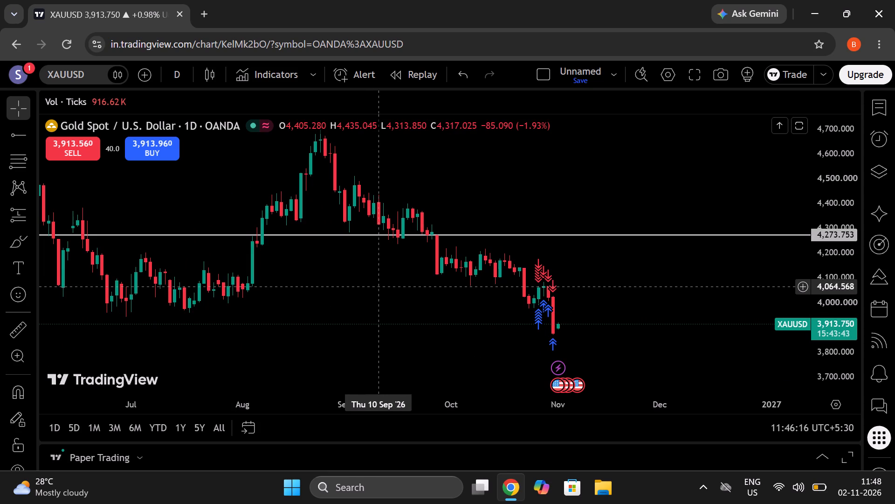
left_click_drag(376, 284, 340, 312)
left_click_drag(370, 337, 389, 221)
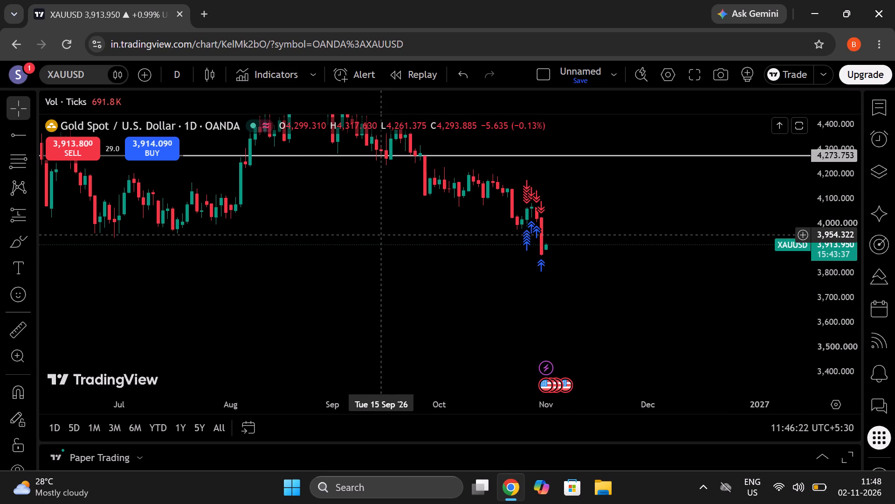
Study how the daily candles behave around the 4,273.753 ray between late 2025 and October 2026.
left_click_drag(193, 266, 374, 245)
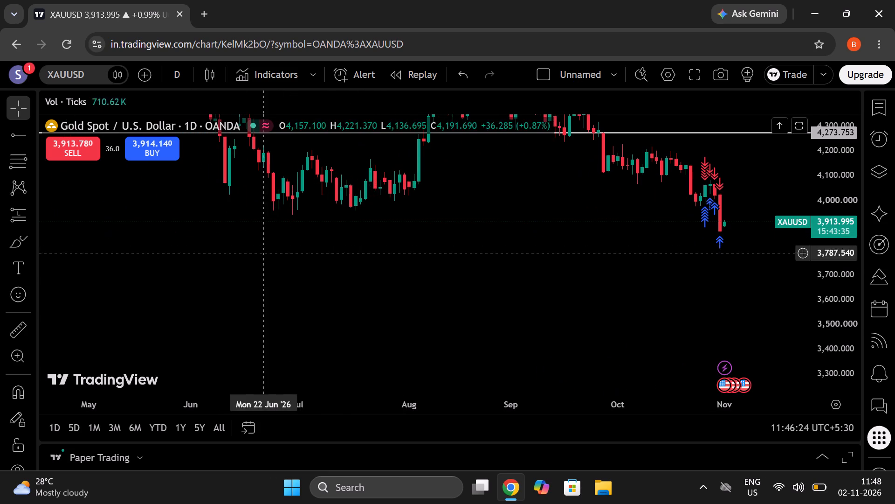
left_click_drag(263, 265, 457, 350)
left_click_drag(358, 410, 423, 273)
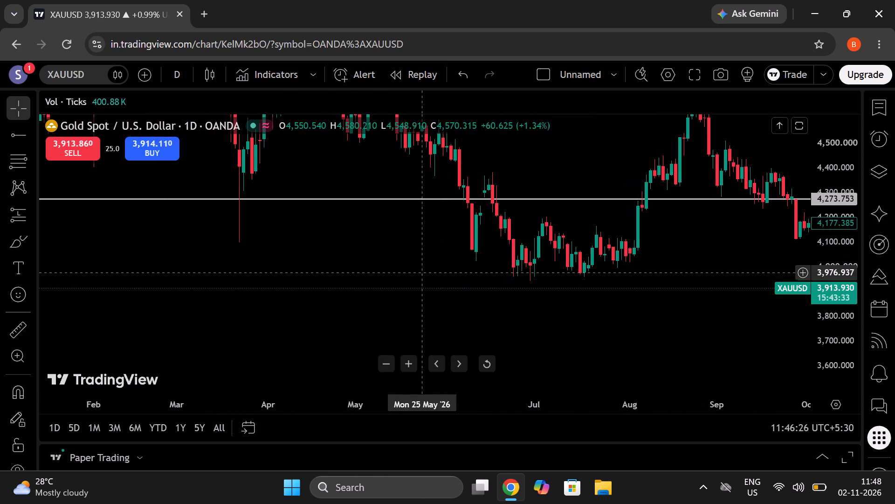
left_click_drag(292, 310, 379, 241)
left_click_drag(440, 352, 396, 459)
left_click_drag(261, 338, 283, 331)
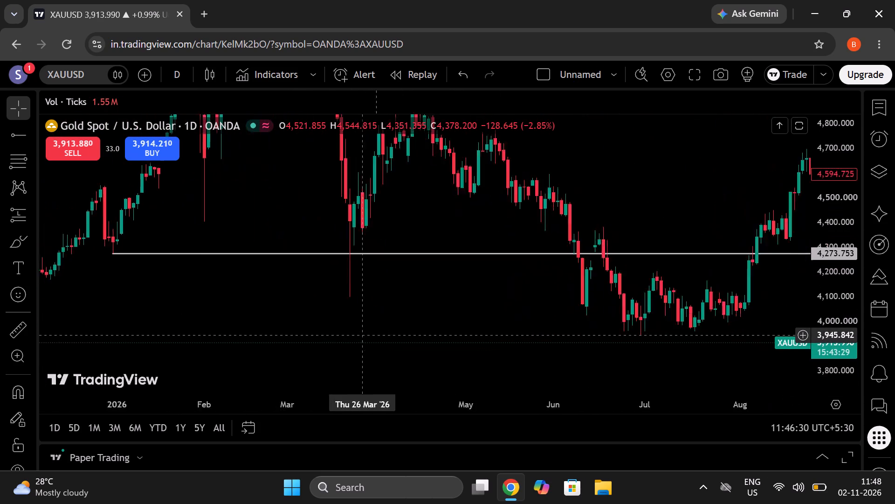
left_click_drag(283, 331, 251, 337)
left_click_drag(299, 428, 301, 426)
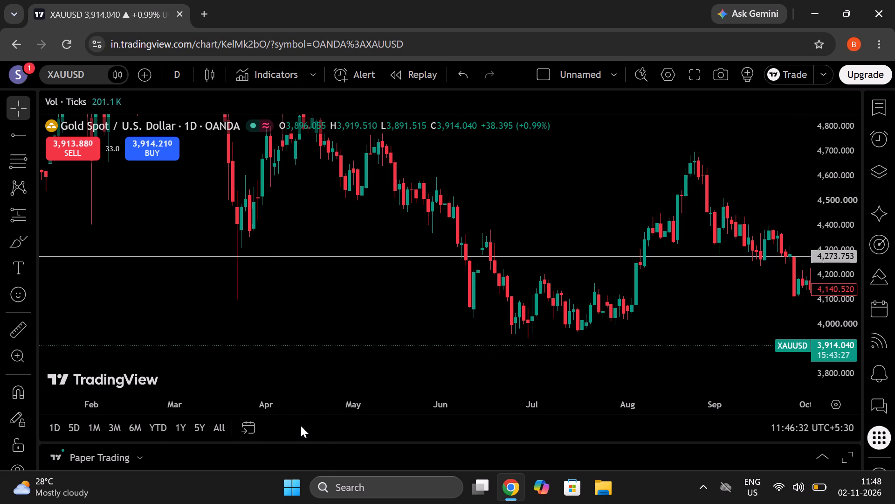
left_click_drag(301, 426, 370, 368)
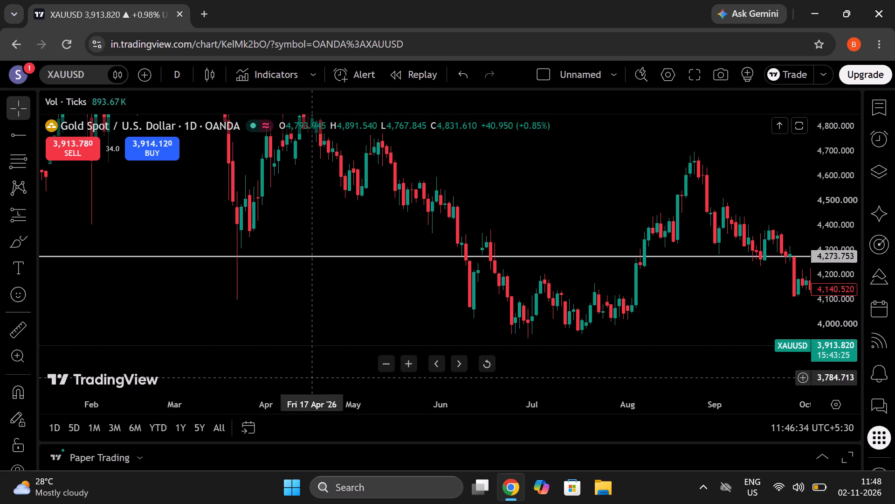
left_click_drag(310, 393, 338, 379)
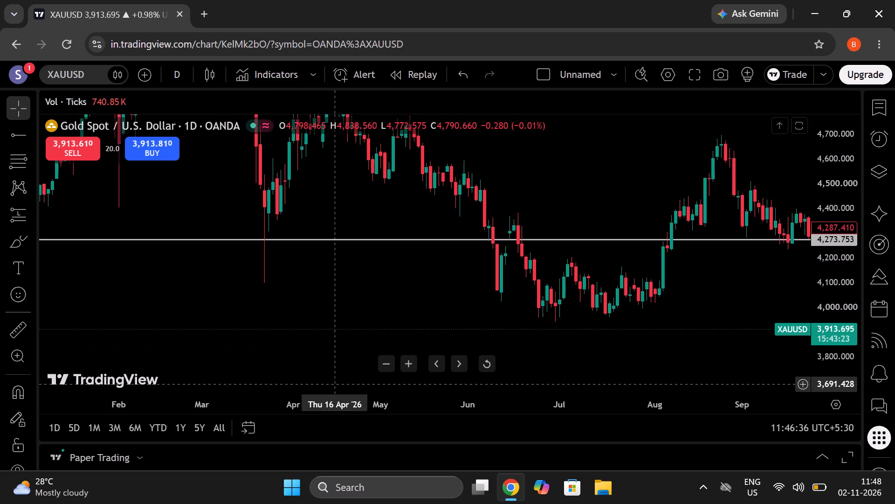
left_click_drag(338, 379, 278, 424)
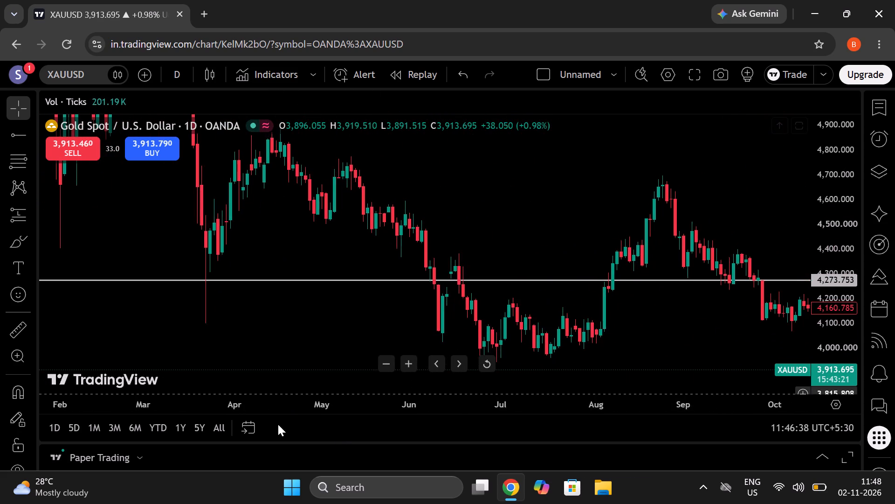
left_click_drag(278, 424, 241, 383)
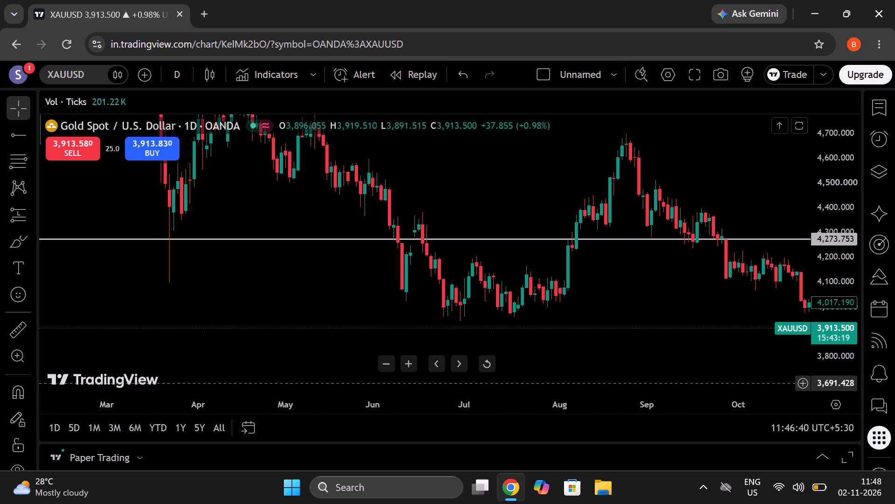
left_click_drag(248, 367, 459, 404)
left_click_drag(257, 405, 355, 388)
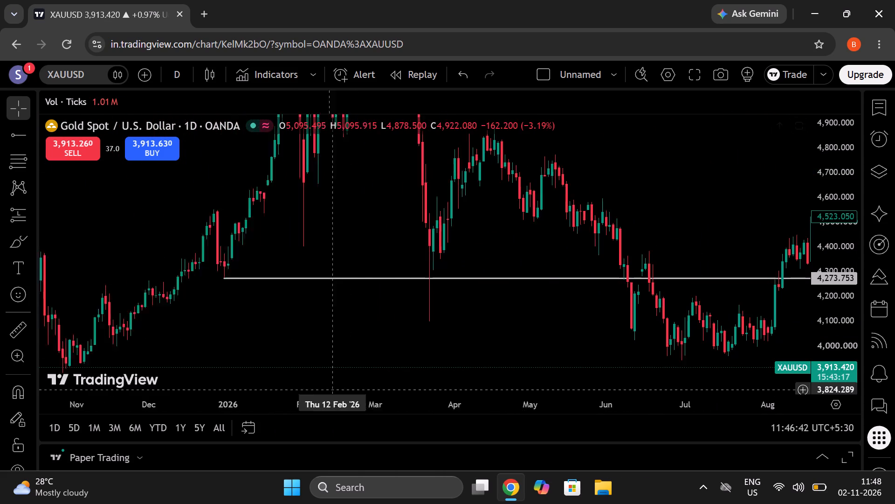
Draw a horizontal ray from the late October 2025 low and adjust its start to about 3,889 at that candle.
left_click_drag(355, 388, 464, 389)
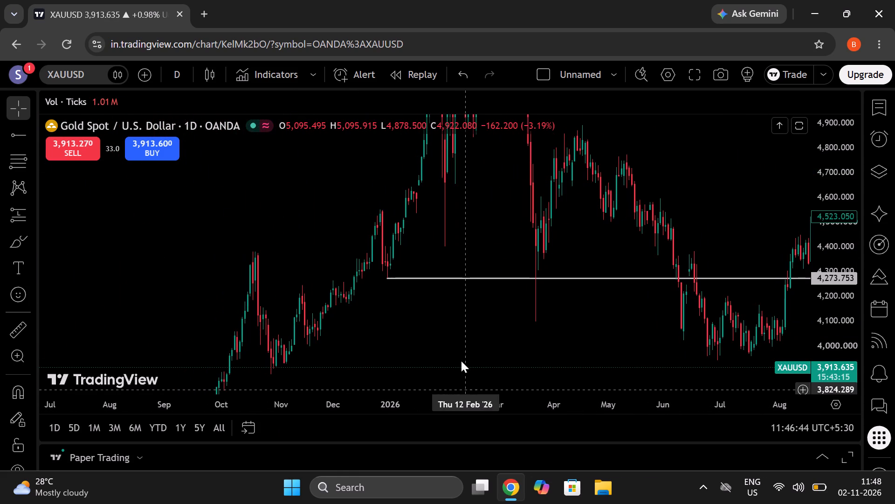
left_click_drag(431, 283, 398, 241)
left_click_drag(376, 309, 251, 243)
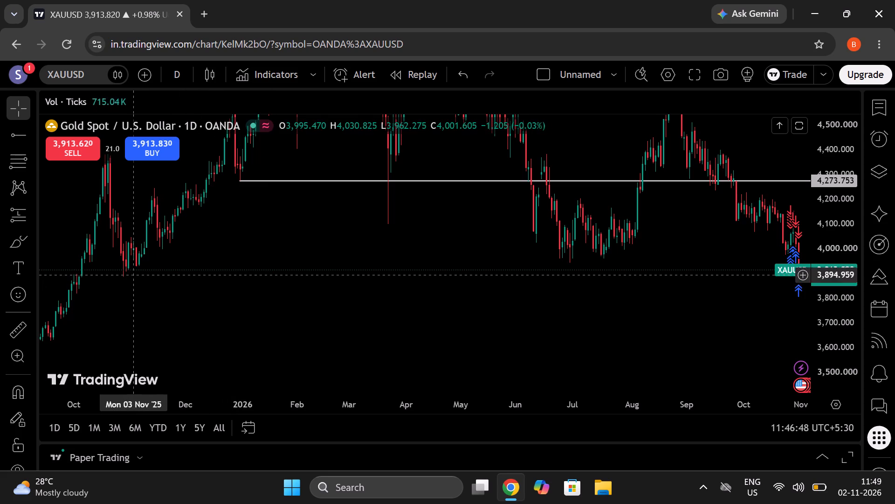
left_click(20, 139)
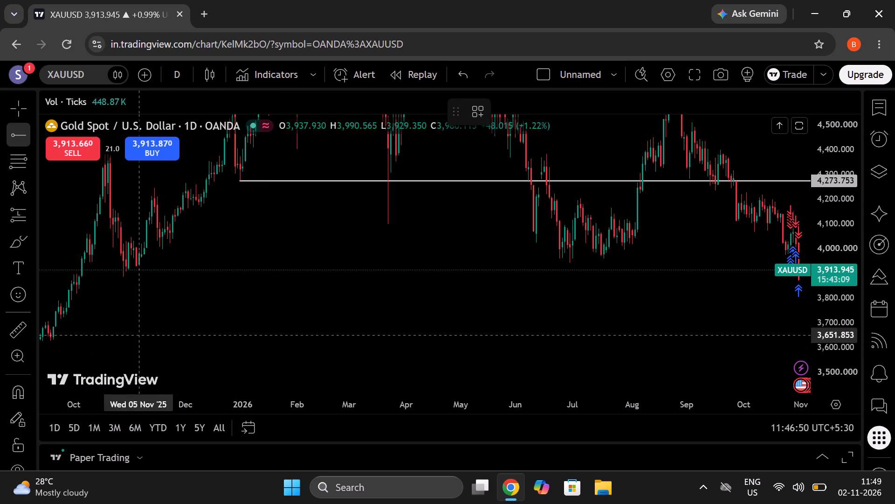
left_click(123, 275)
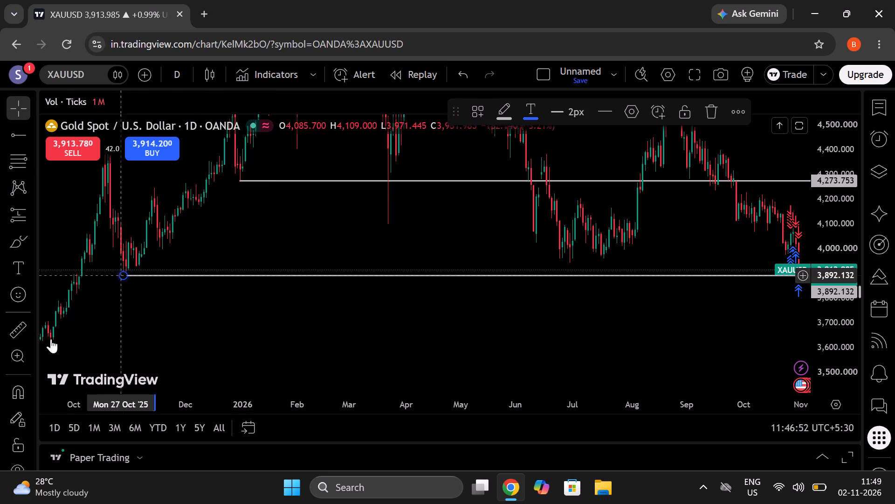
left_click_drag(121, 273, 115, 276)
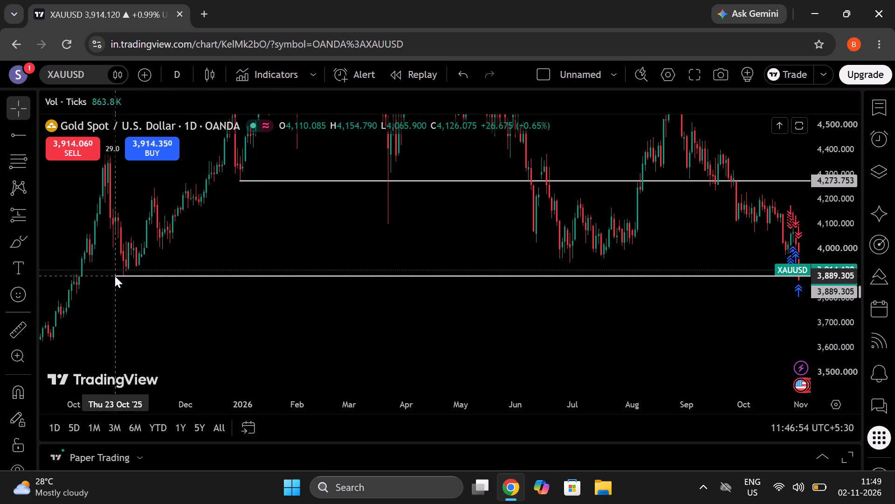
left_click_drag(115, 276, 114, 276)
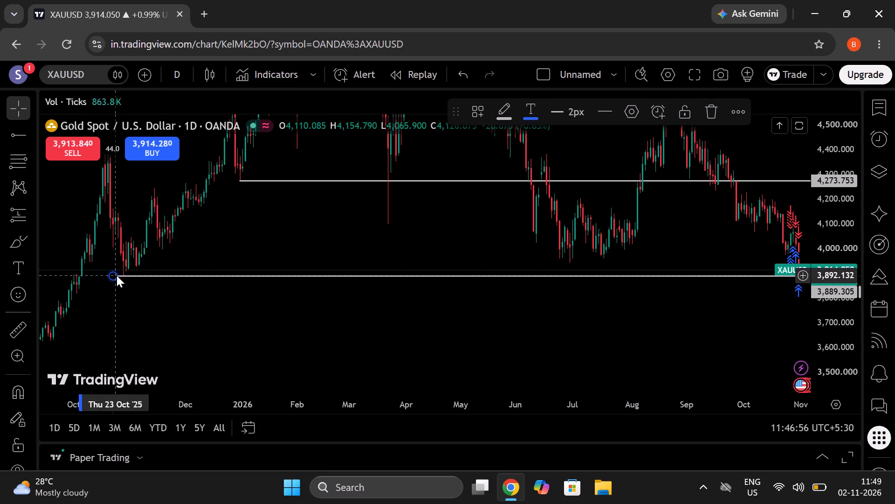
left_click_drag(114, 275, 122, 276)
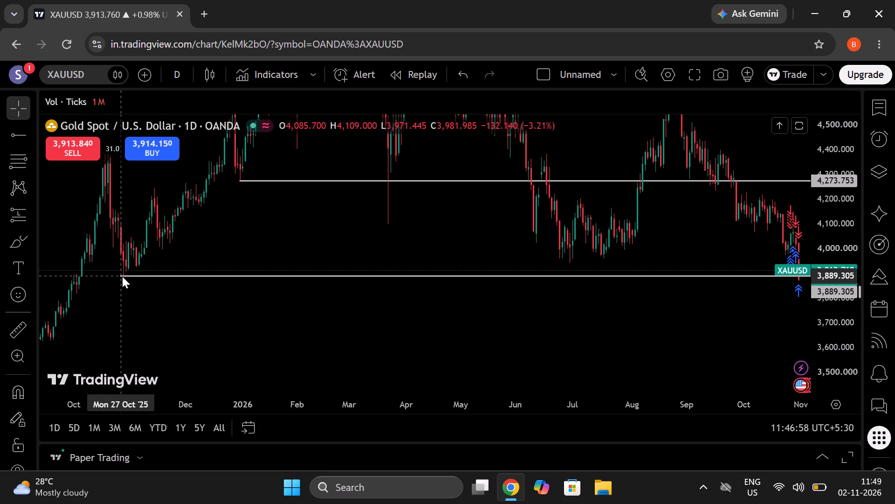
left_click_drag(122, 276, 123, 276)
left_click(230, 310)
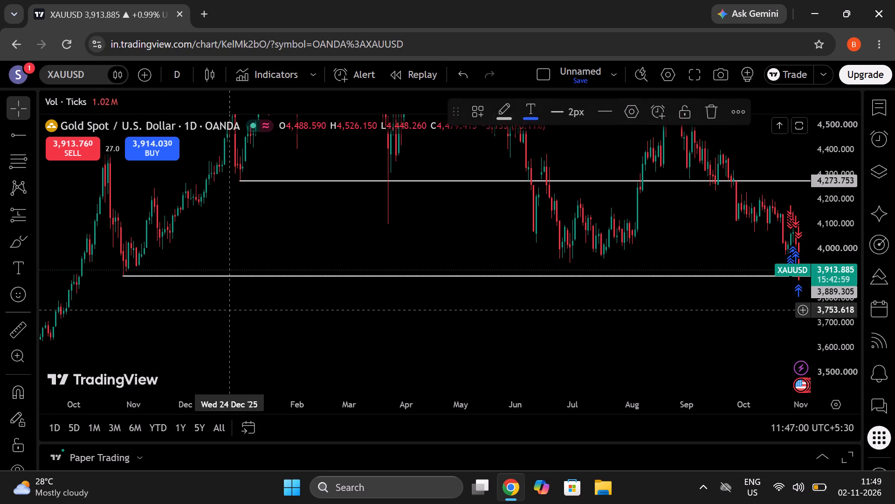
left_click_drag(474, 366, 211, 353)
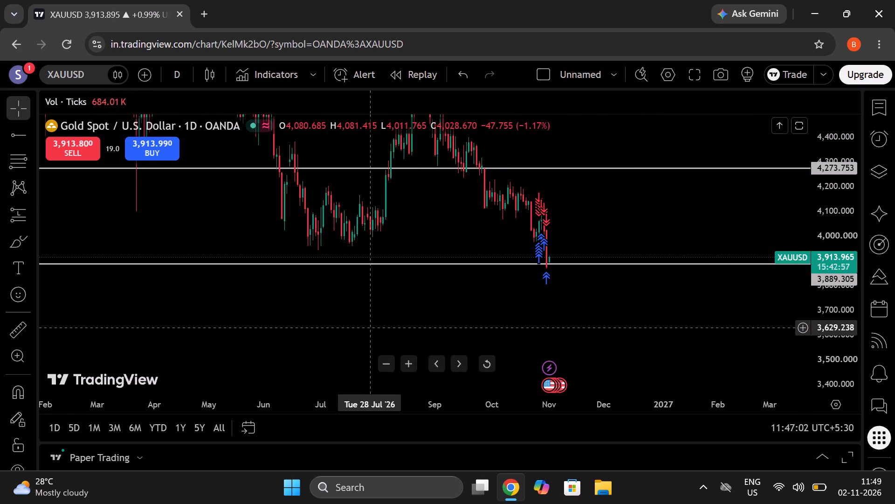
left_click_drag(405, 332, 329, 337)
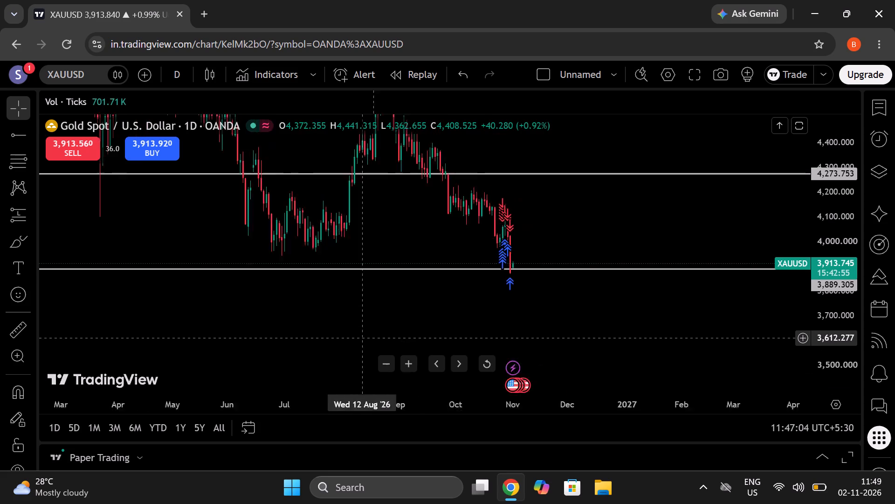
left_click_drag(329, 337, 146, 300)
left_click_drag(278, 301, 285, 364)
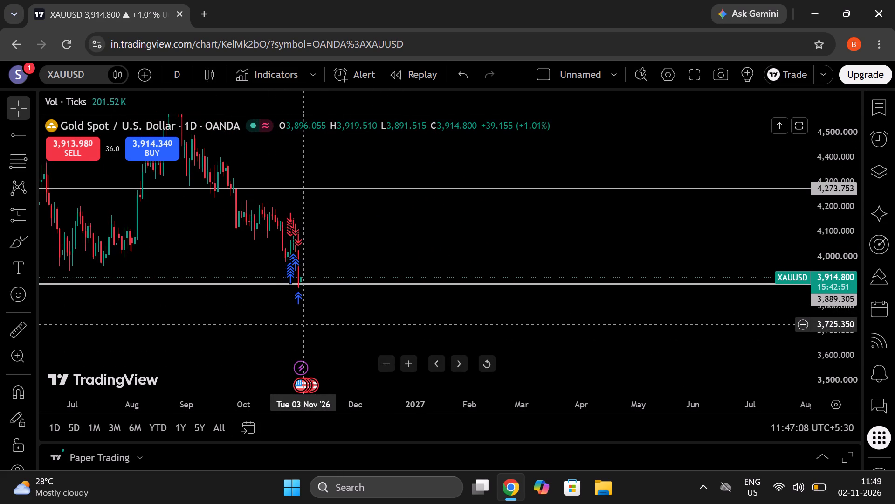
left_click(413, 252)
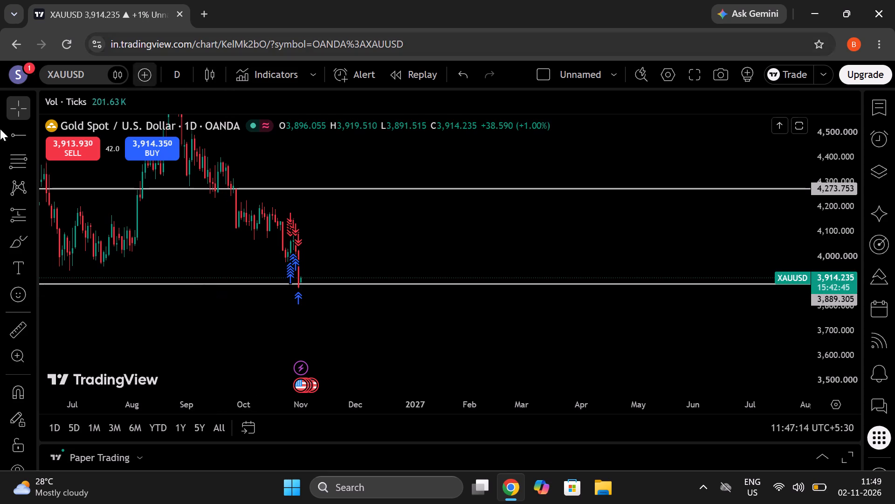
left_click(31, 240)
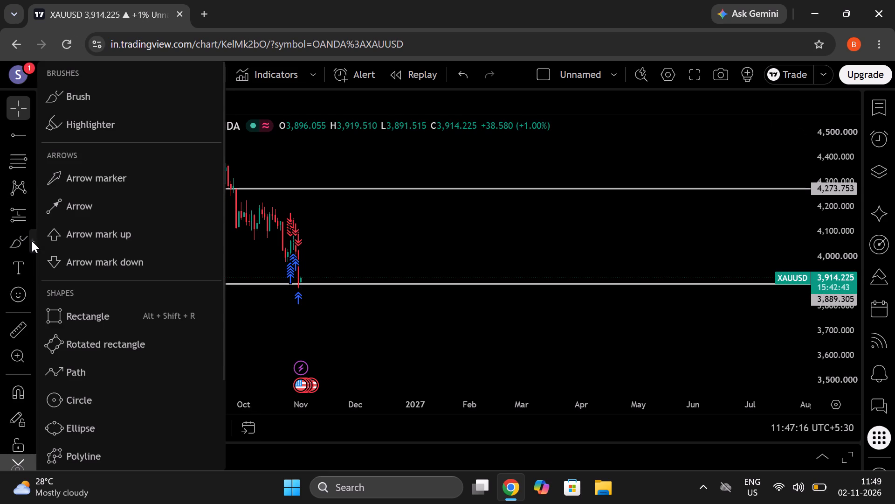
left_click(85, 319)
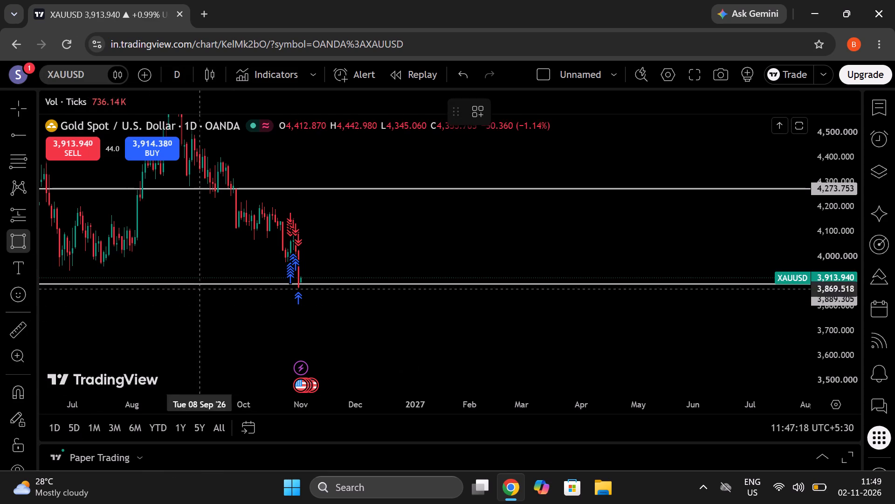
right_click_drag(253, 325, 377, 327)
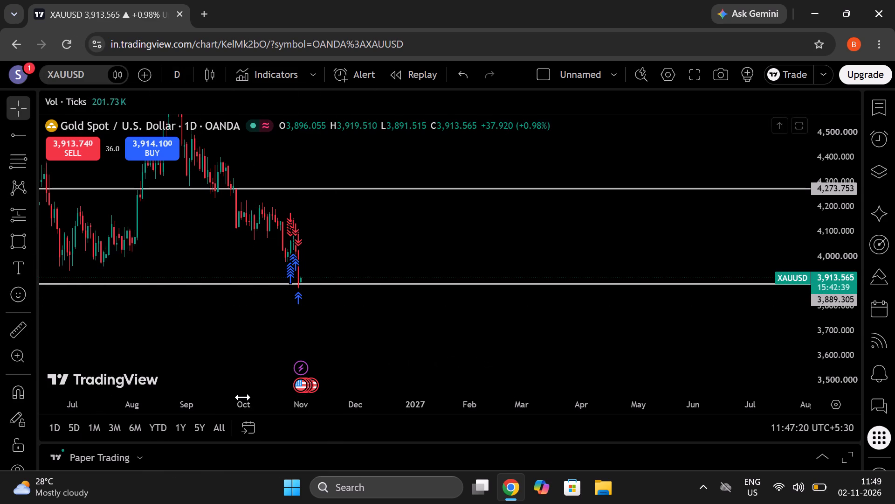
Draw a rectangle zone over the 3,889 ray from 27 Oct '25 to 6 Jan '27, between about 3,909 and 3,844.
left_click_drag(235, 400, 500, 396)
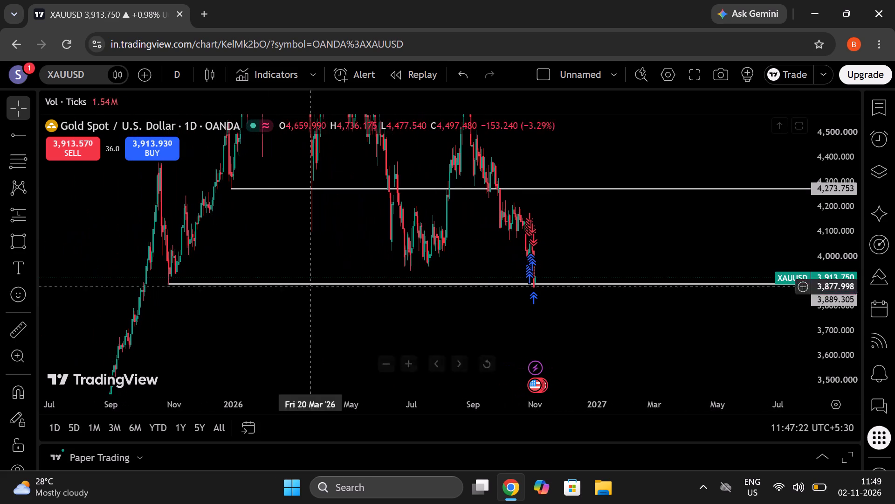
left_click_drag(168, 276, 232, 288)
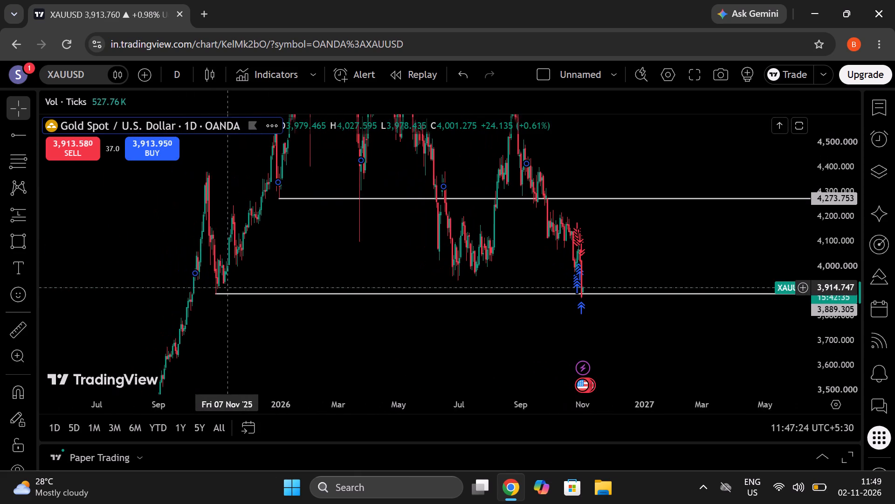
left_click_drag(232, 288, 145, 286)
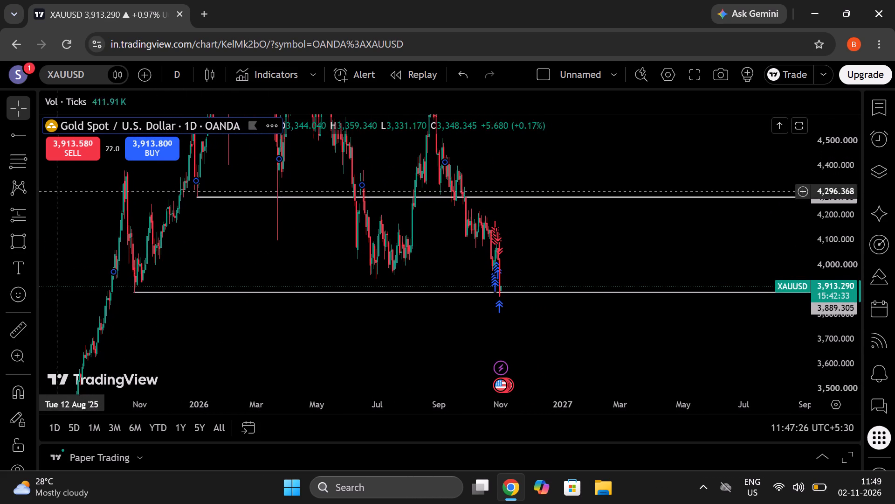
left_click(19, 238)
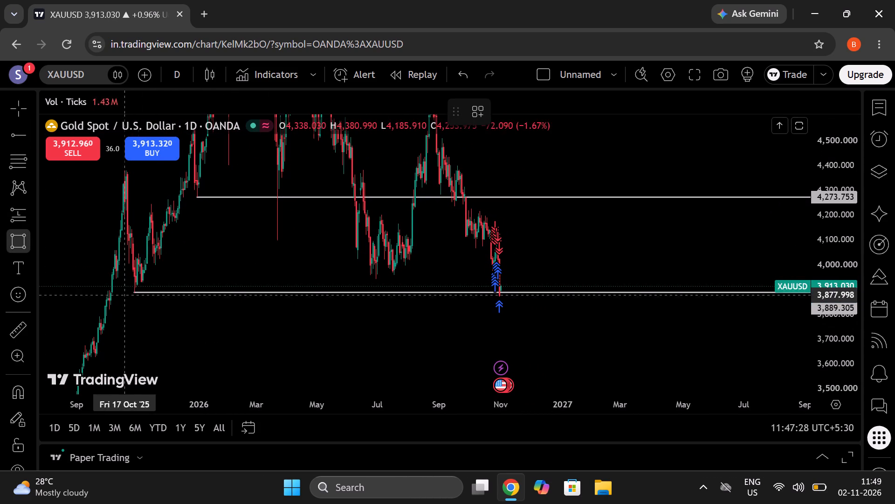
left_click_drag(133, 287, 141, 287)
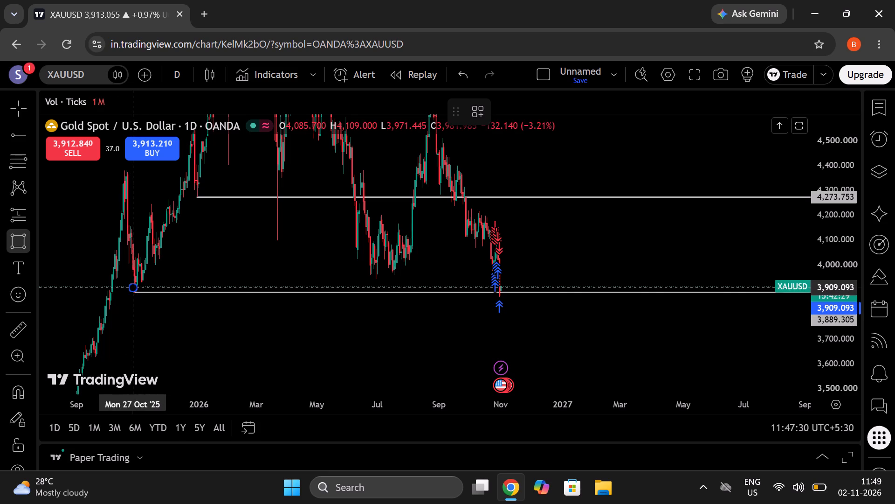
left_click_drag(141, 287, 529, 306)
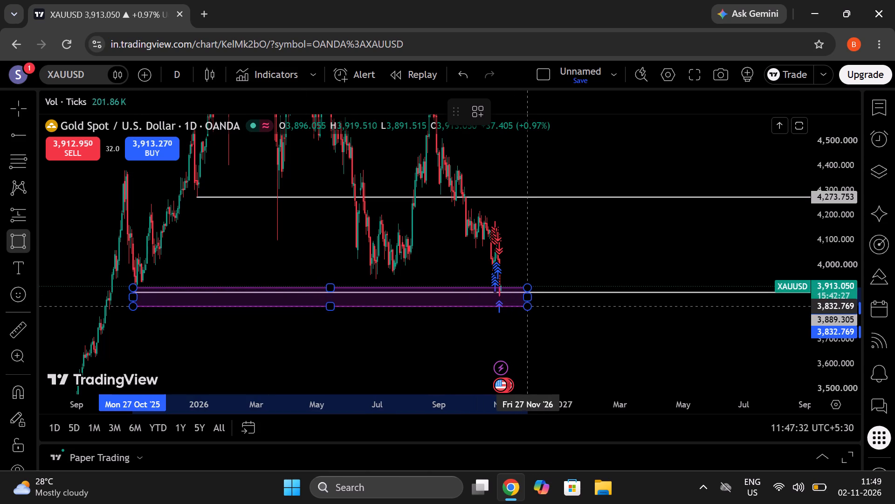
left_click_drag(529, 306, 537, 300)
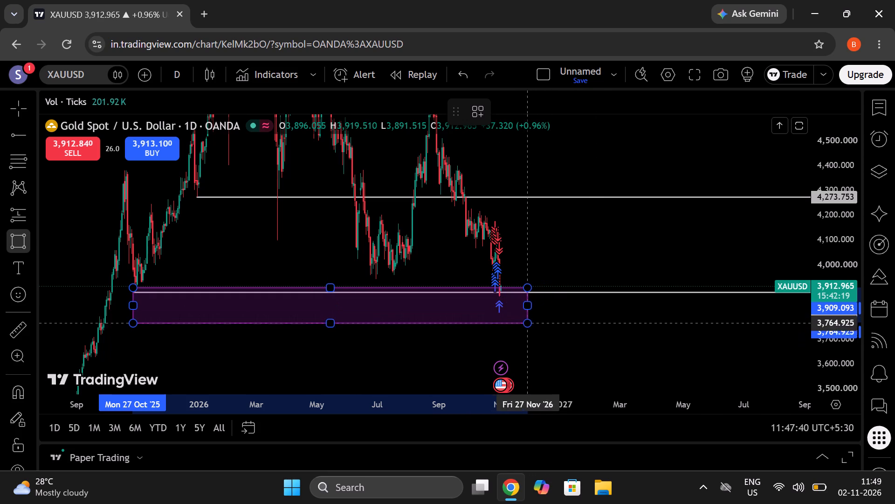
left_click(567, 303)
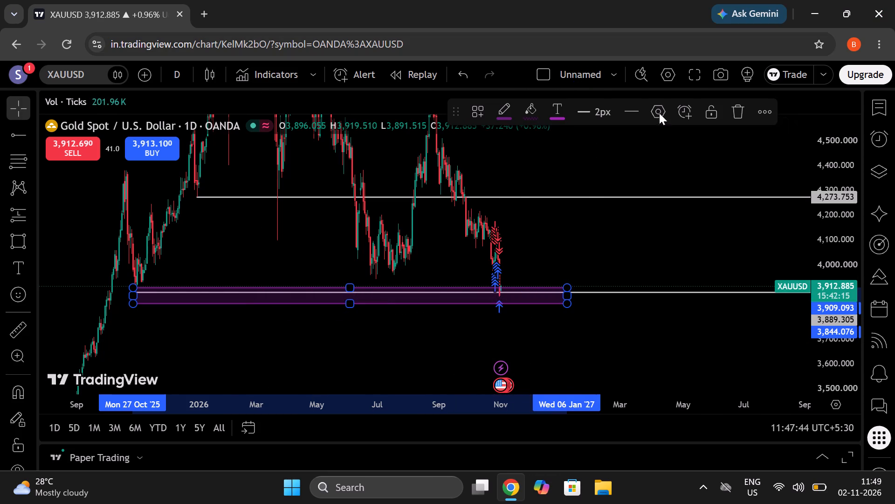
Set the border colour of the rectangle around the 3,889 ray to white.
left_click(507, 99)
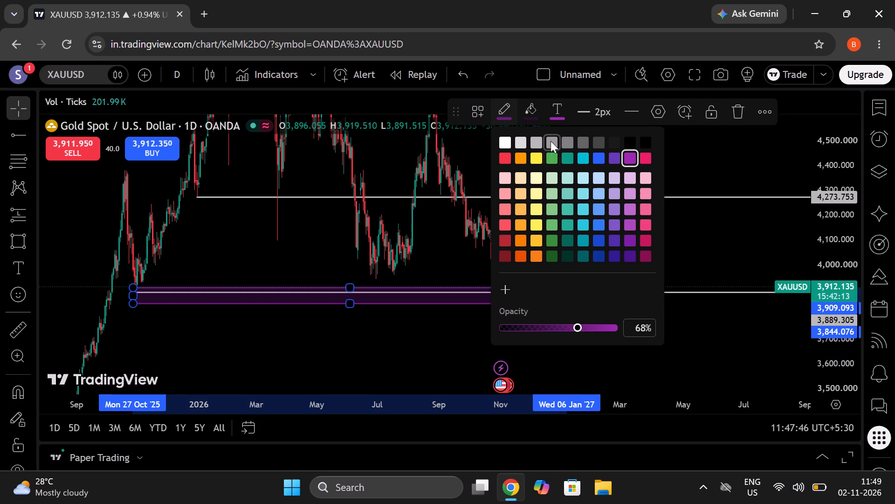
left_click(501, 139)
left_click(451, 331)
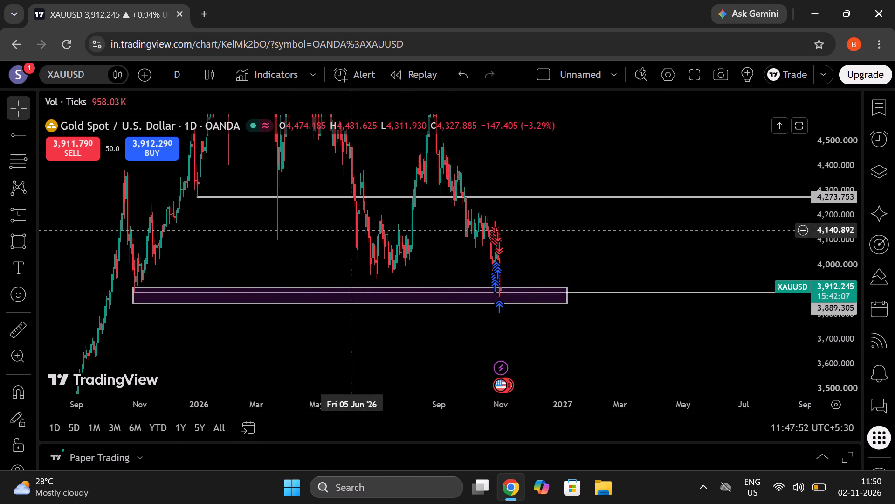
Draw a rectangle zone over the 4,273.753 ray from 30 Dec '25 to 30 Jun '27, between about 4,294 and 4,195.
left_click_drag(318, 217, 247, 266)
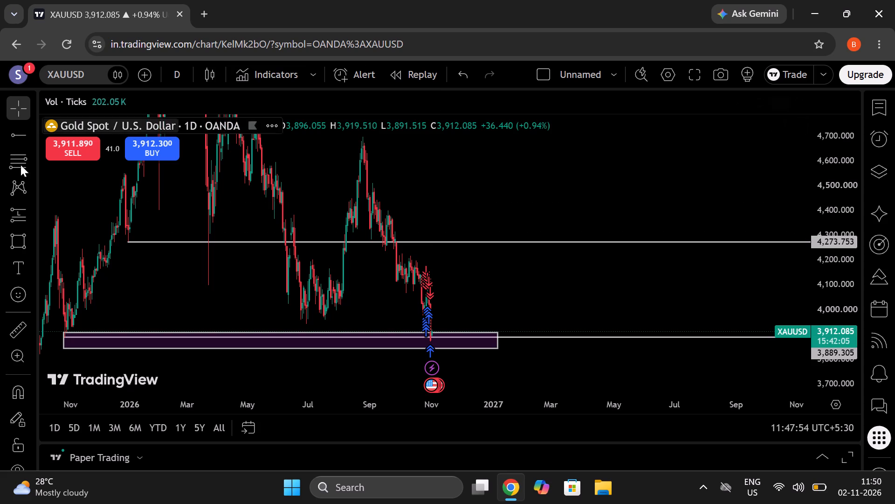
left_click(13, 236)
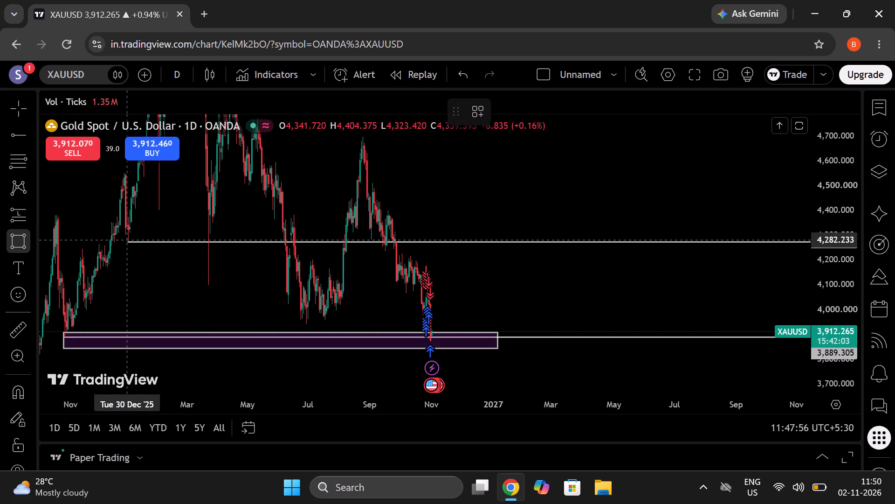
left_click_drag(127, 237, 500, 256)
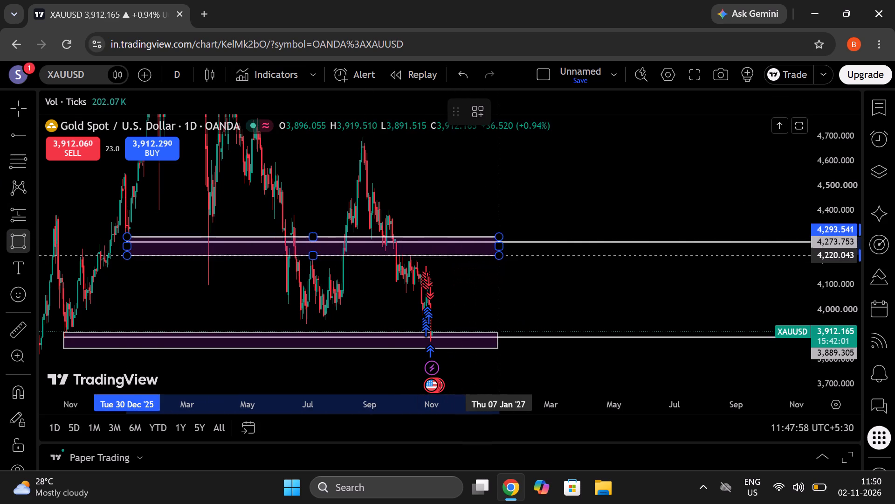
left_click_drag(500, 256, 563, 254)
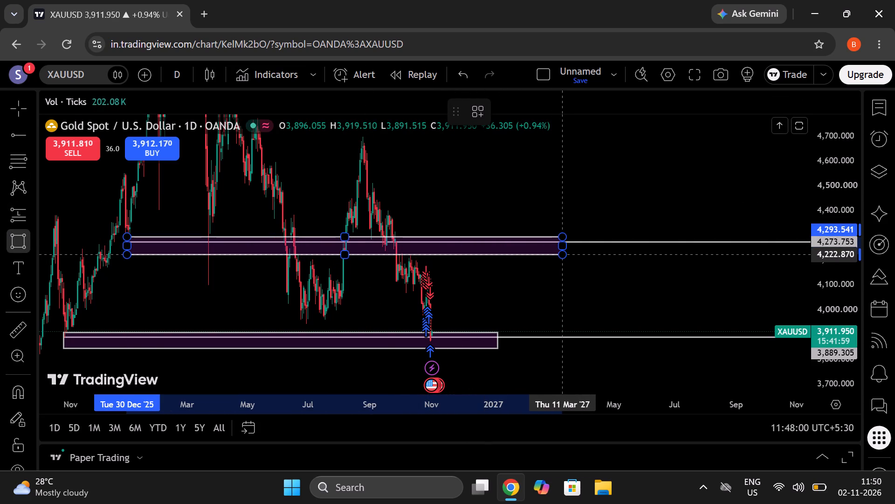
left_click_drag(563, 254, 620, 256)
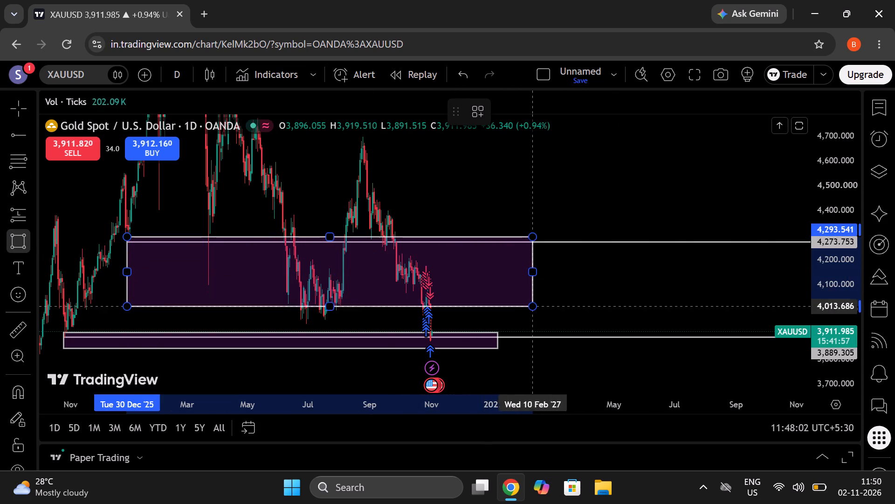
left_click(673, 261)
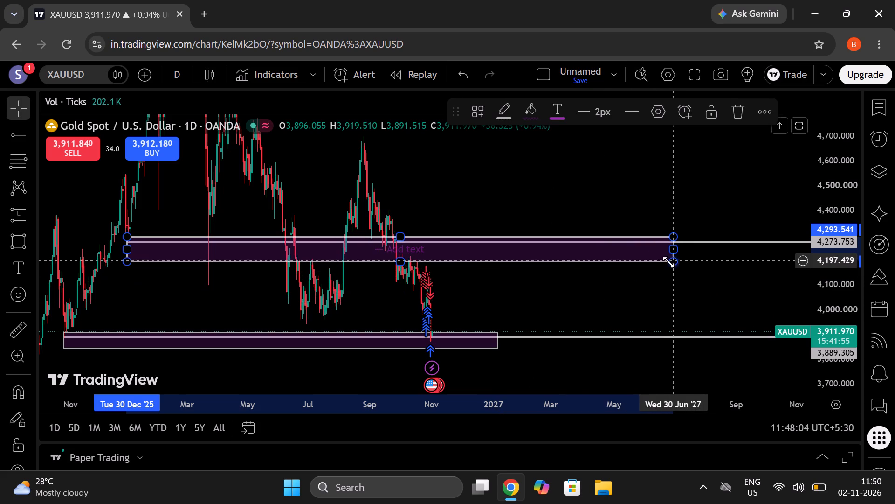
left_click(640, 294)
Set the border colour of the rectangle around the 4,273.753 ray to yellow.
left_click(609, 247)
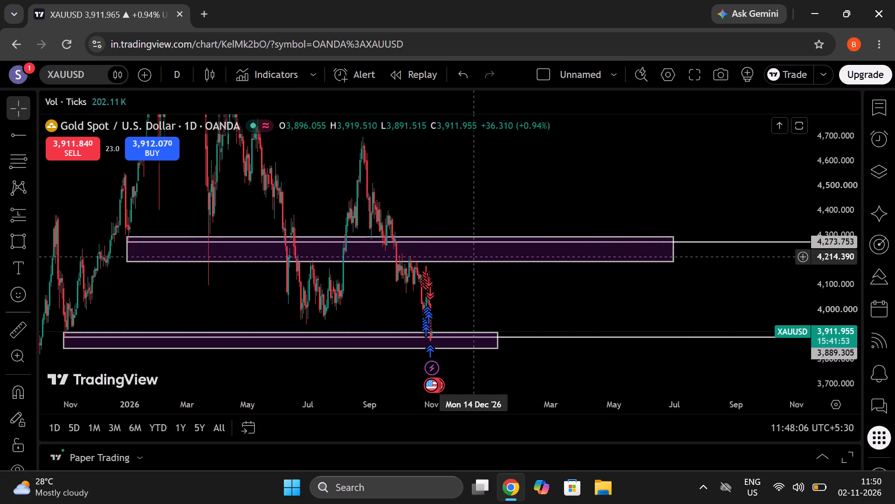
left_click(474, 256)
left_click(486, 238)
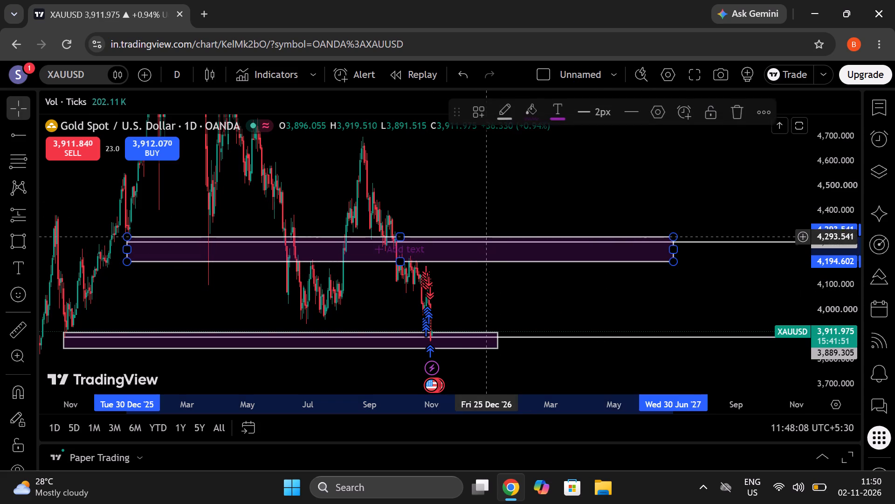
left_click(496, 112)
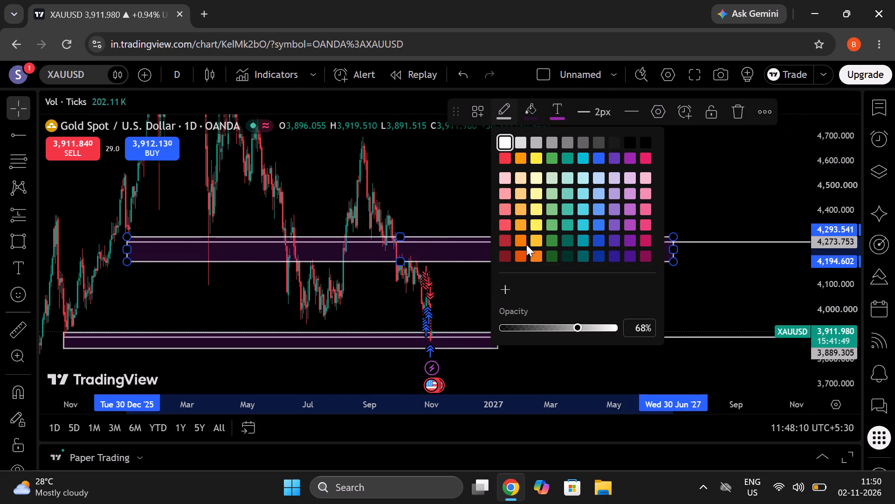
left_click(536, 227)
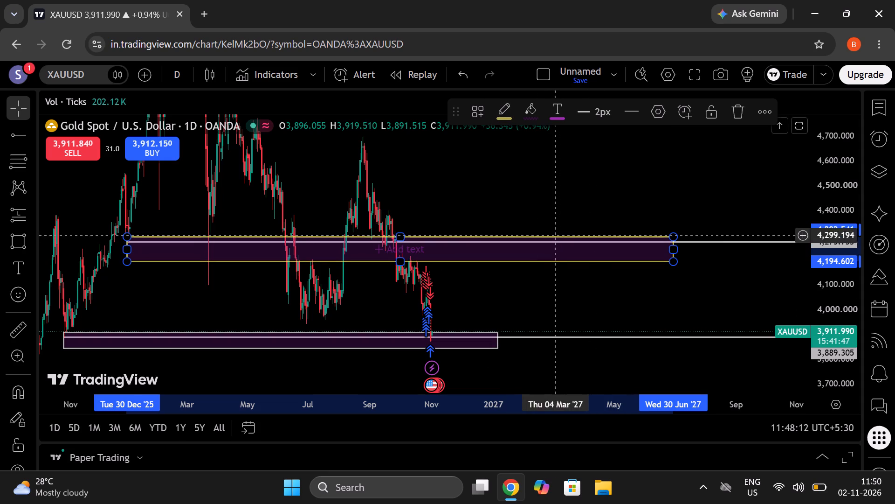
Set the text colour of the rectangle around the 3,889 ray to white.
left_click(551, 236)
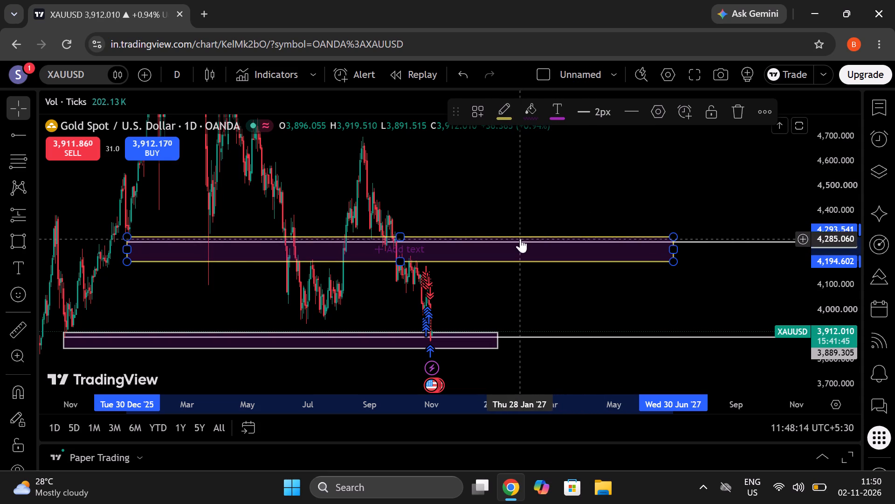
left_click(465, 350)
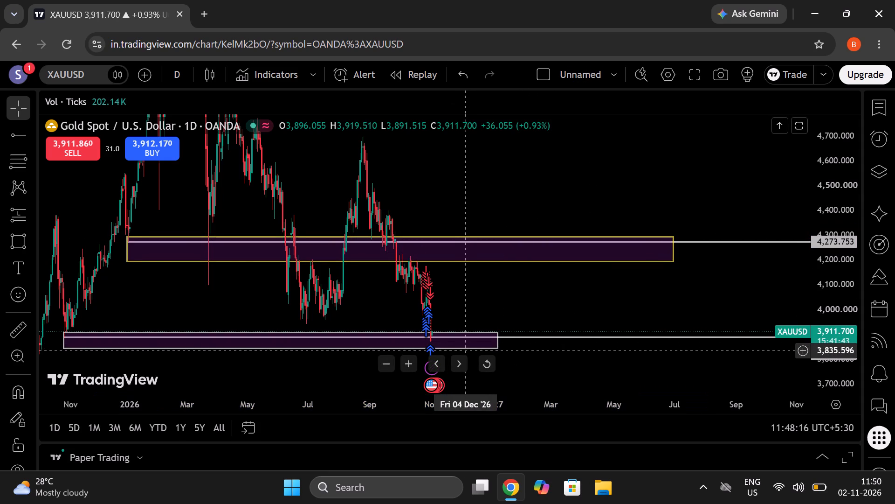
left_click(463, 343)
left_click(468, 333)
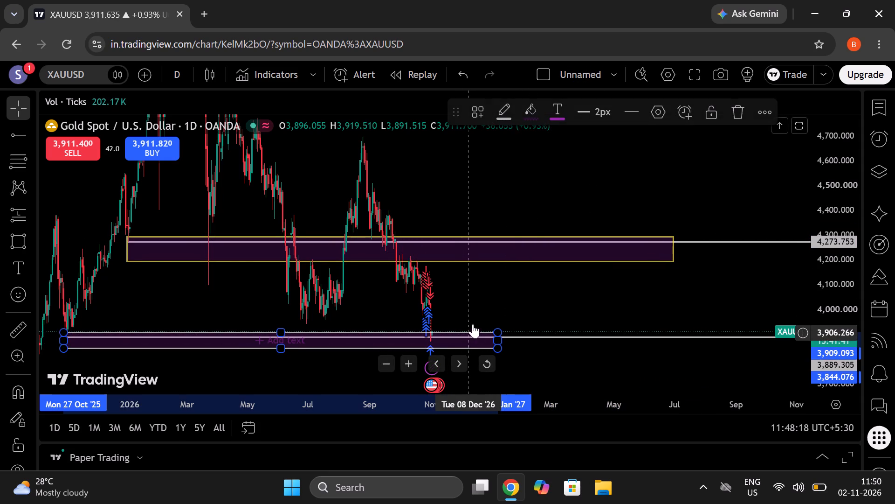
left_click(556, 111)
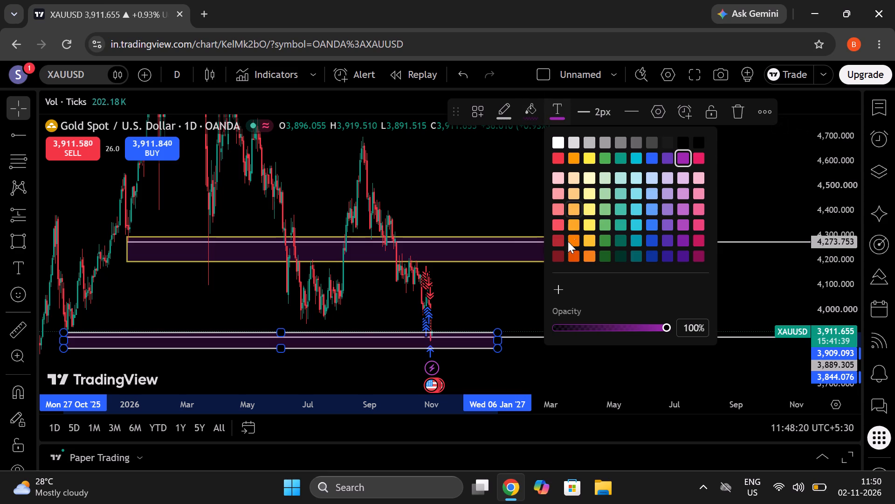
left_click(559, 140)
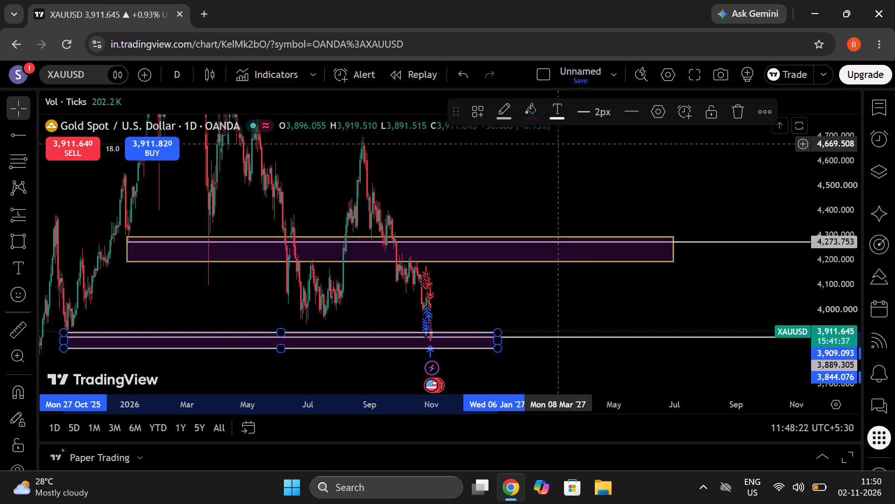
left_click(558, 298)
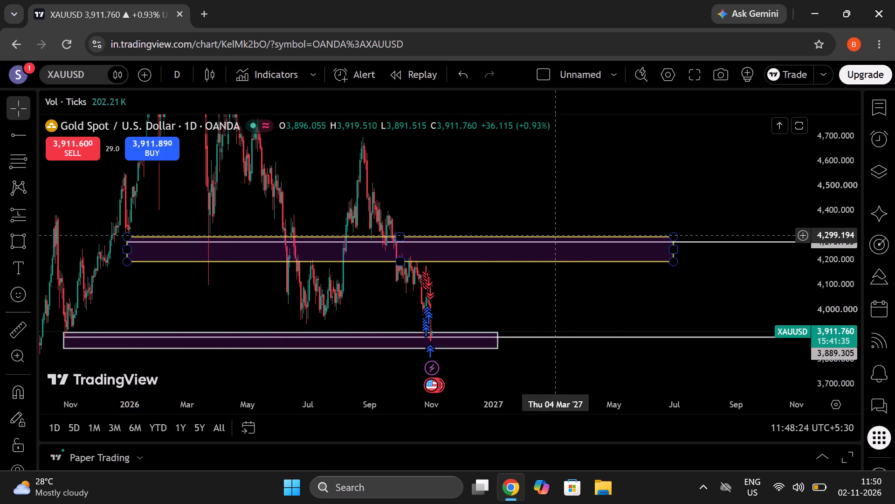
Set the border colour of the rectangle around the 4,273.753 ray to red.
left_click(552, 236)
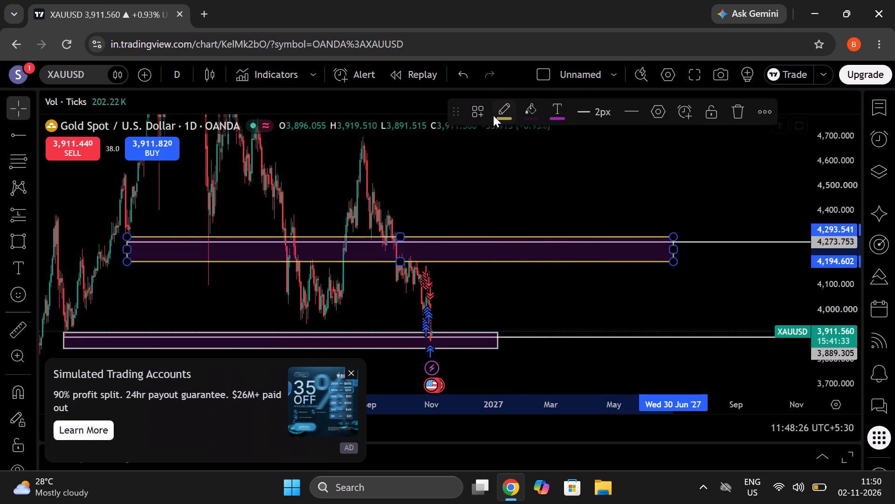
left_click(493, 115)
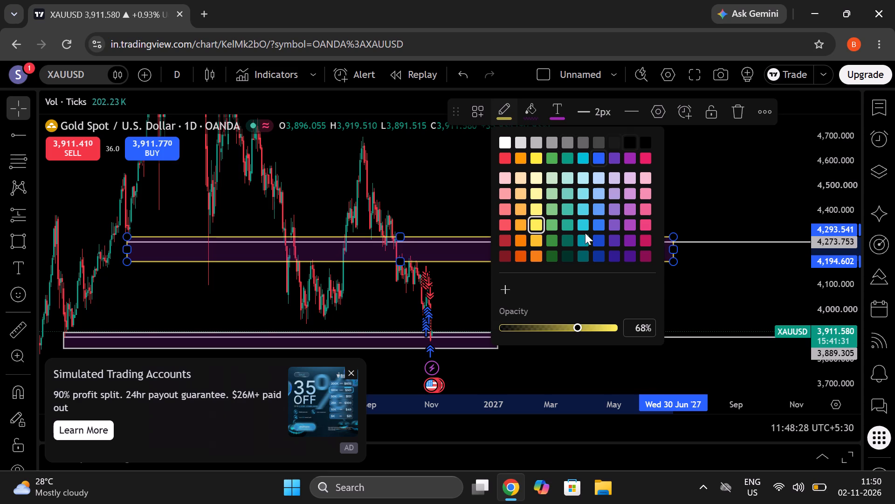
left_click(502, 155)
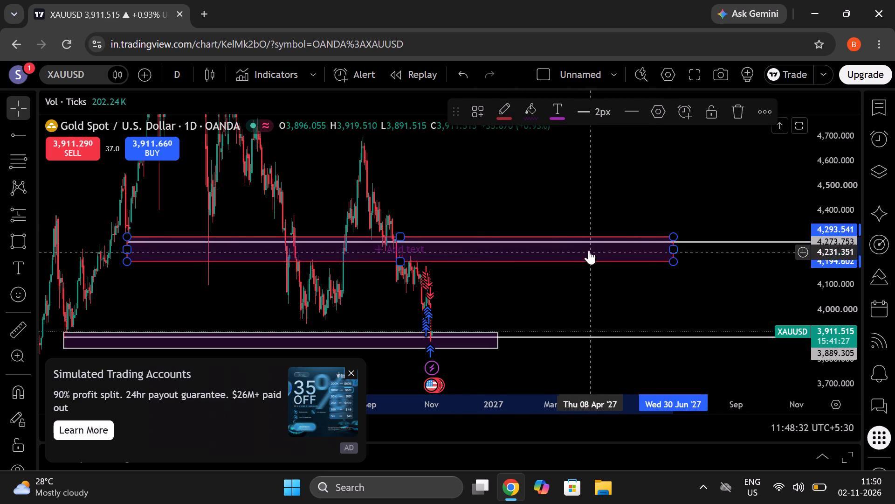
Set the text colour of the rectangle around the 4,273.753 ray to red at 100% opacity.
left_click(557, 116)
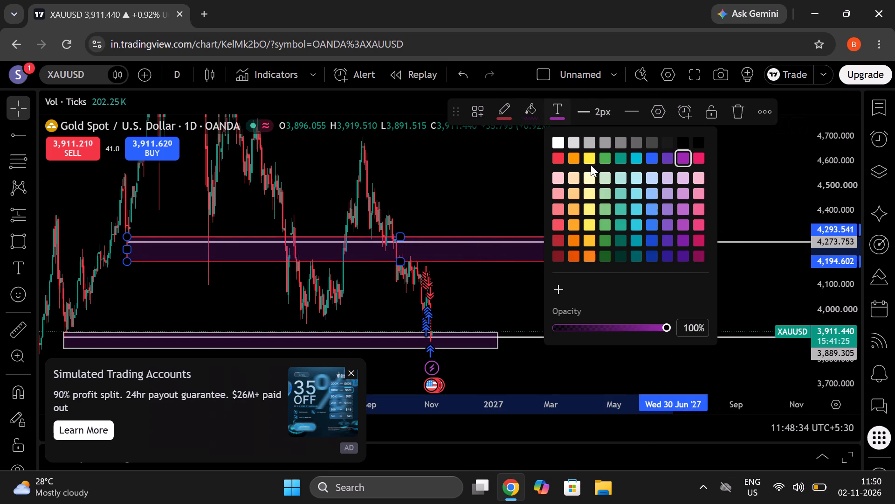
left_click(556, 157)
left_click(565, 117)
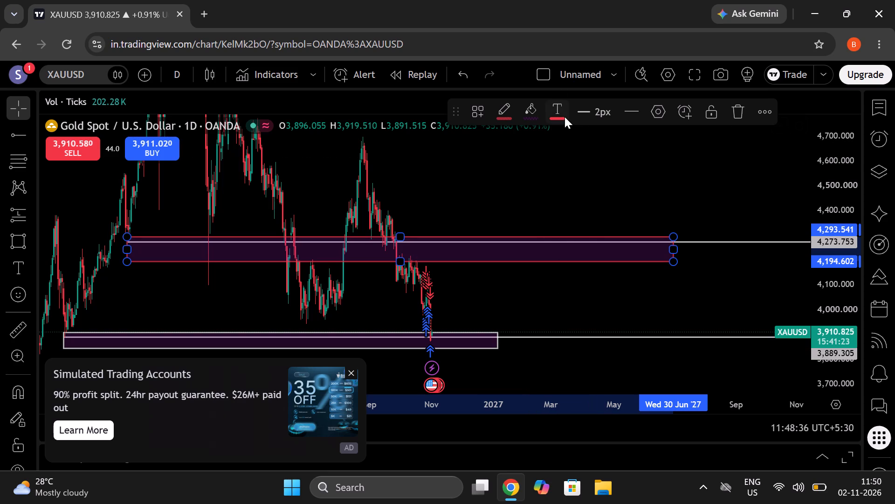
left_click_drag(661, 325, 552, 326)
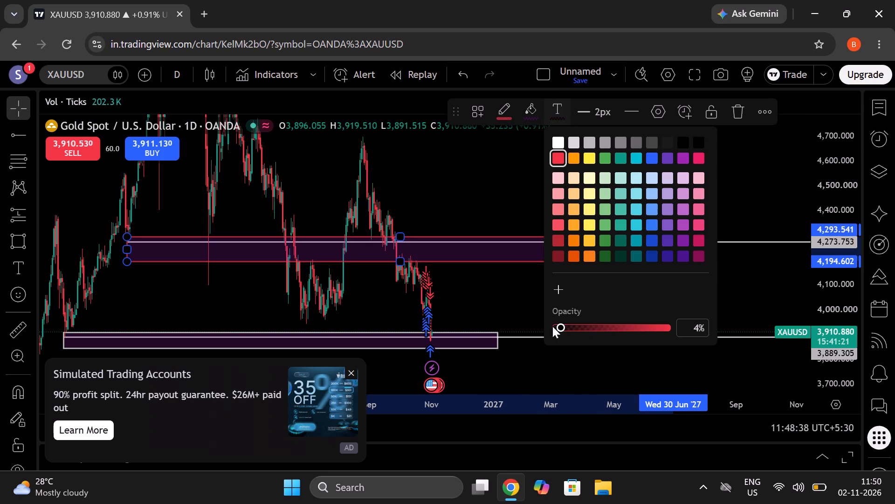
left_click_drag(552, 326, 503, 345)
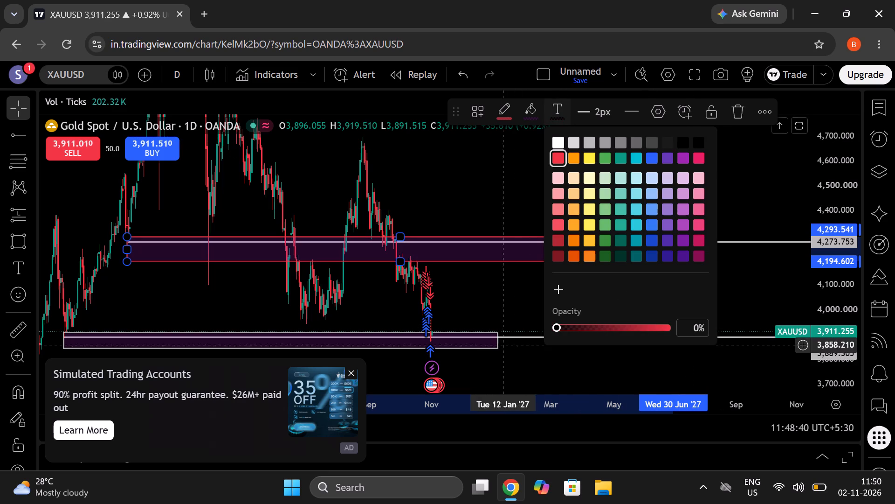
left_click_drag(503, 345, 846, 361)
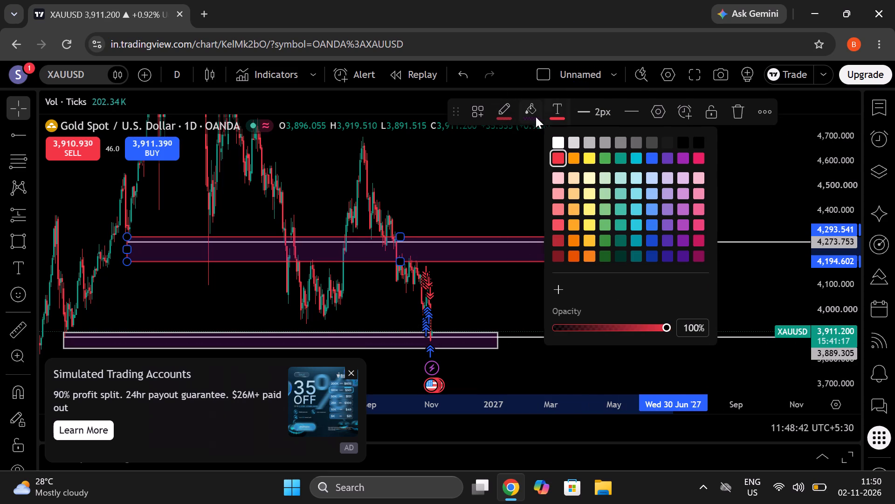
Set the fill colour of the rectangle around the 4,273.753 ray to red.
left_click(536, 117)
left_click(532, 155)
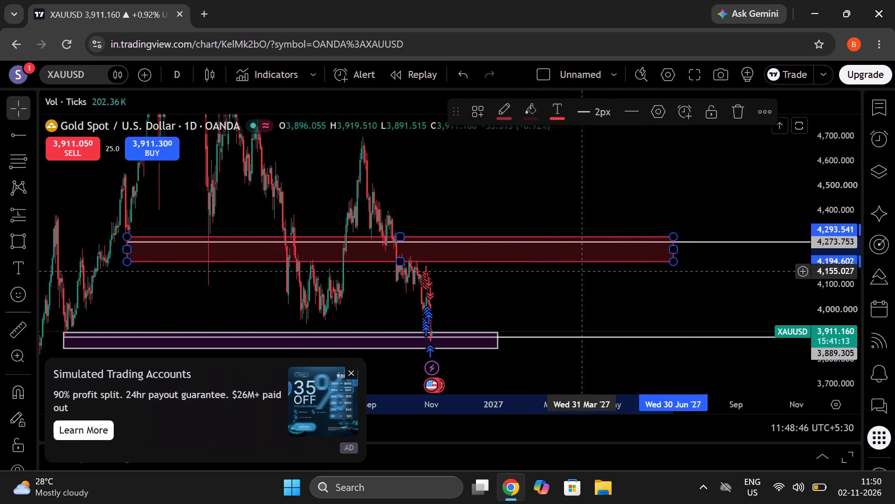
left_click(521, 301)
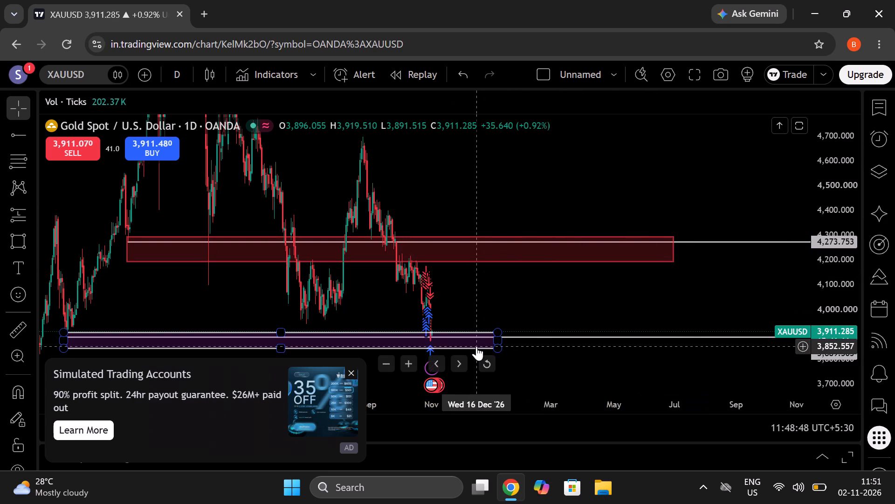
Change the fill of the rectangle around the 3,889 ray to green, trying a darker green before the standard shade.
left_click(476, 346)
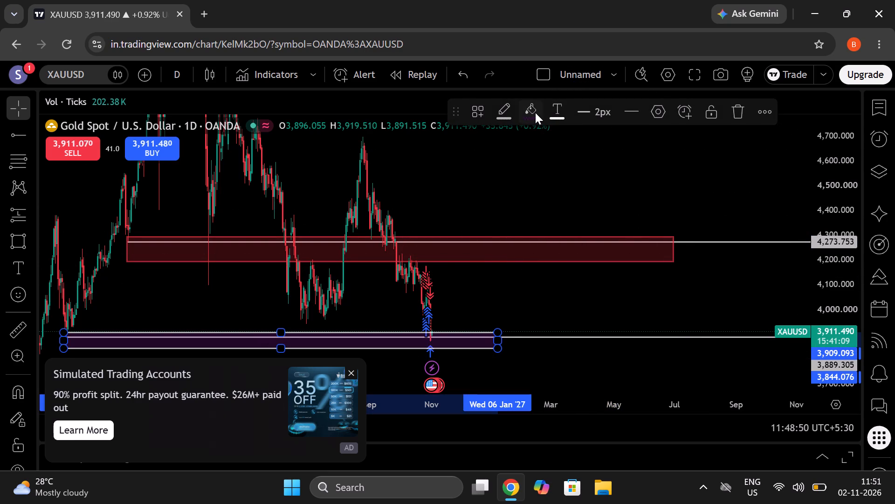
left_click(535, 112)
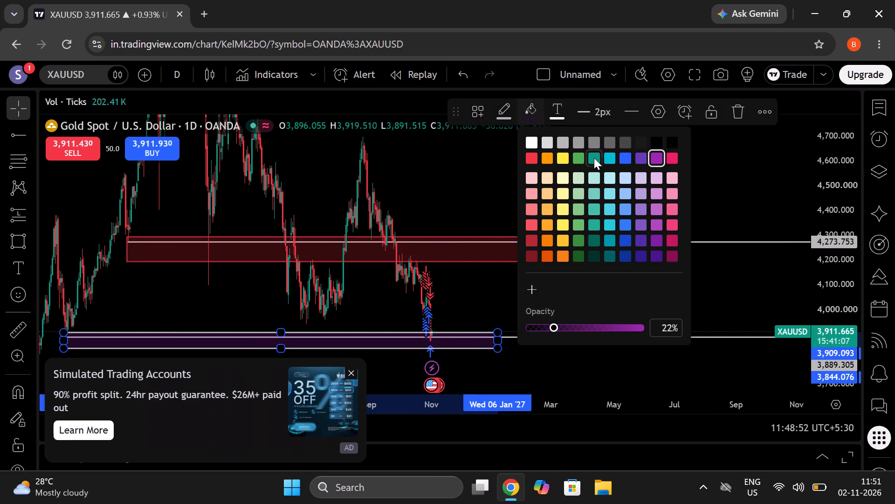
left_click(578, 238)
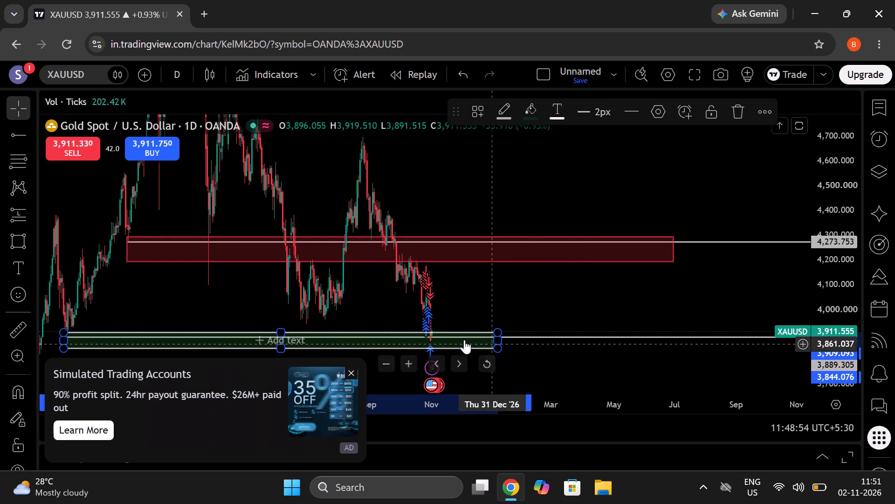
left_click(464, 340)
left_click(473, 330)
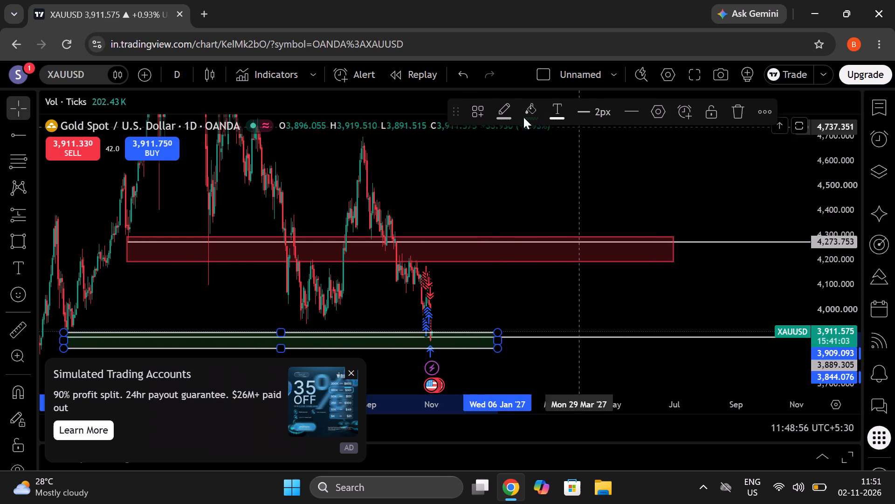
left_click(521, 120)
left_click(576, 156)
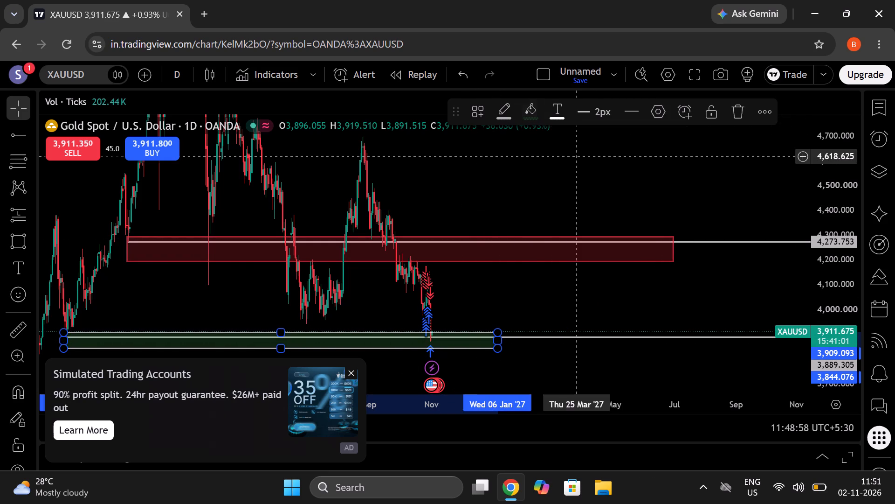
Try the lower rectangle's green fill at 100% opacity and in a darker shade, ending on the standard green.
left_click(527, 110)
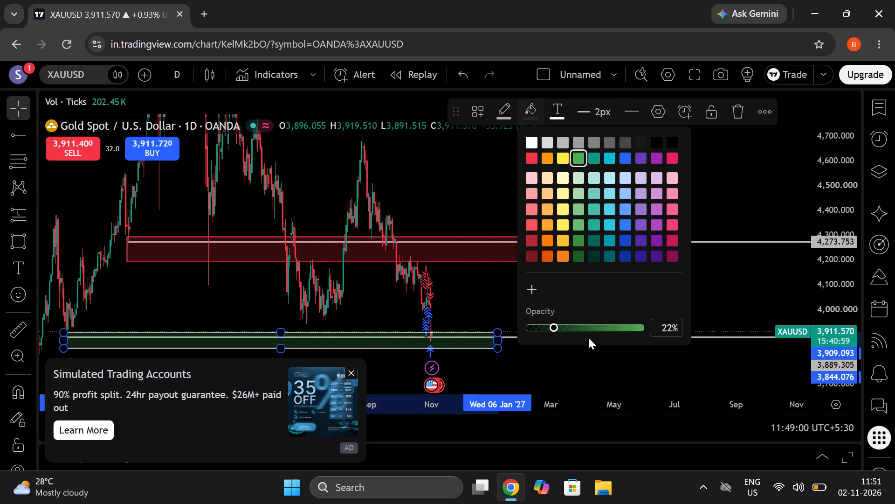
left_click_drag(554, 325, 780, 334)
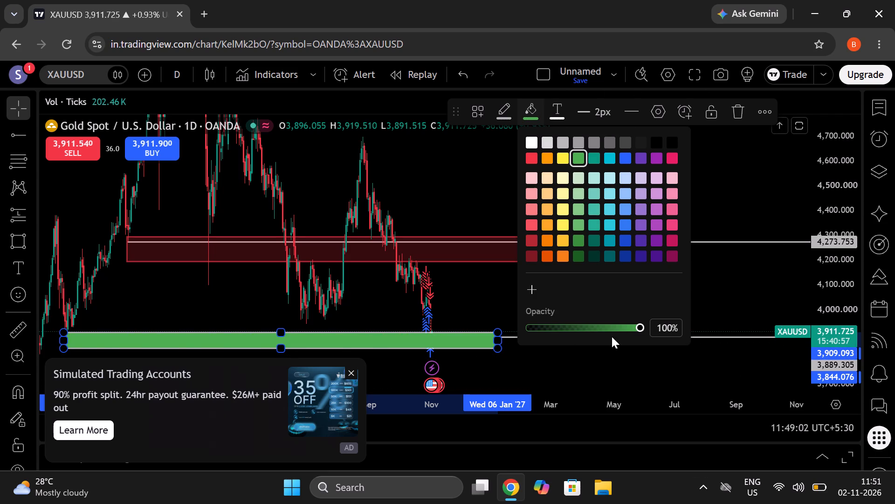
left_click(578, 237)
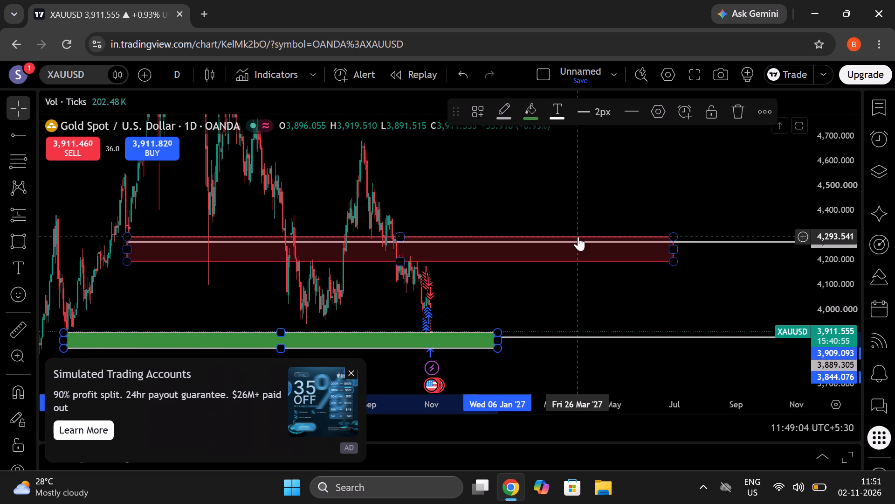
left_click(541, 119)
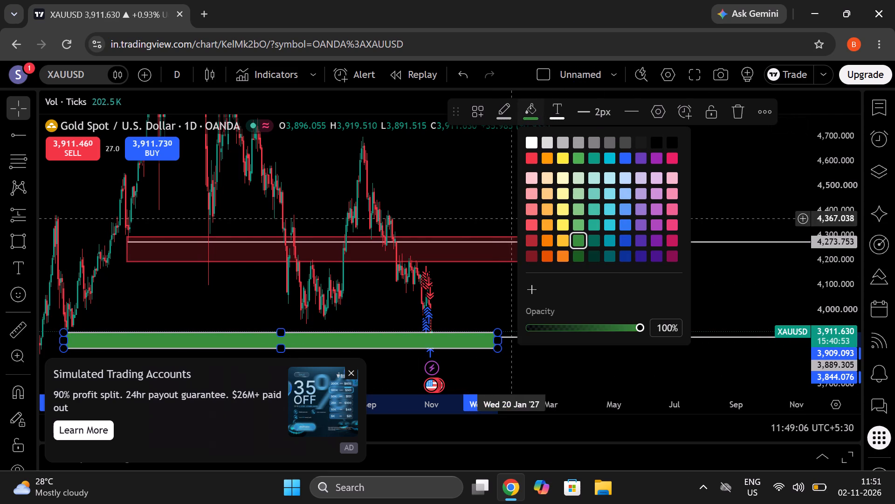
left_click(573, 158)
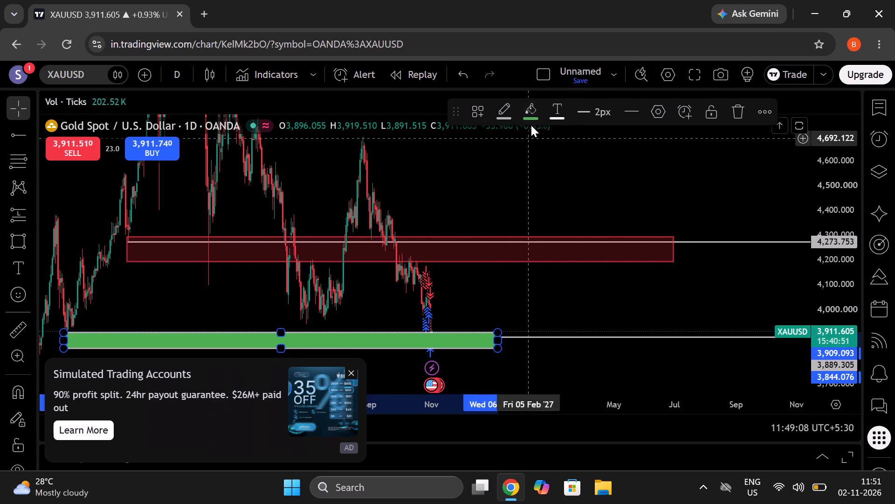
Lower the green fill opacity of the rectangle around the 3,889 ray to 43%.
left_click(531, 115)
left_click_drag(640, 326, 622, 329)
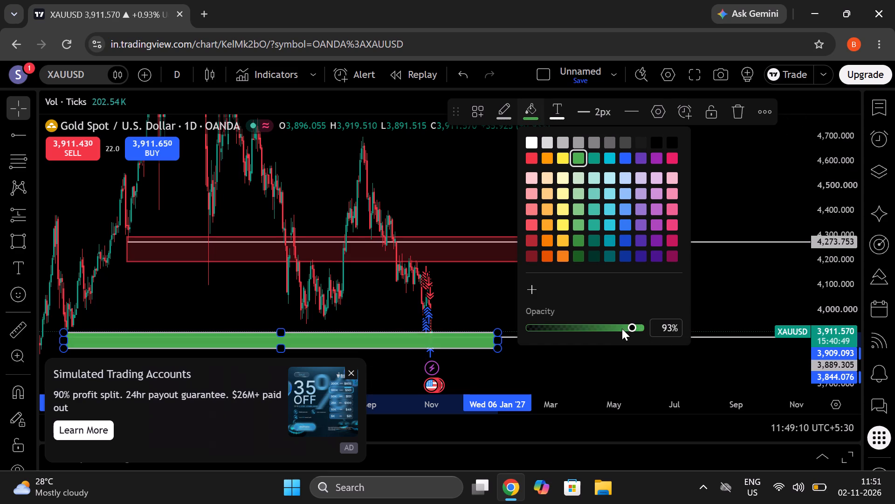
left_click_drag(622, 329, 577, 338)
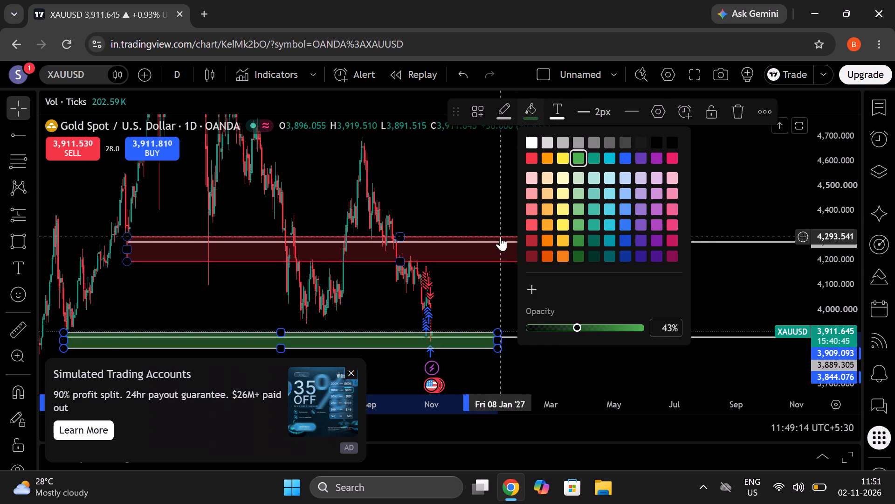
Check the fill opacity of the red rectangle around the 4,273.753 ray.
left_click(500, 237)
left_click(533, 118)
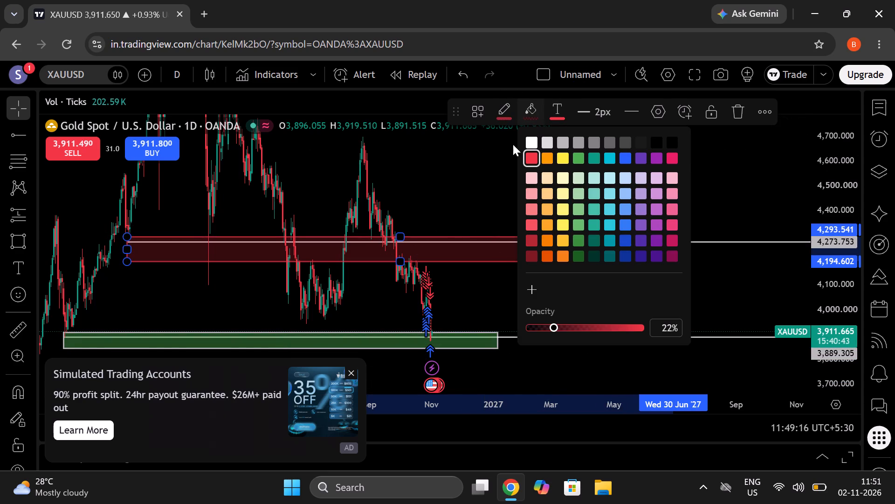
Set the green fill opacity of the rectangle around the 3,889 ray to 24%.
left_click(468, 329)
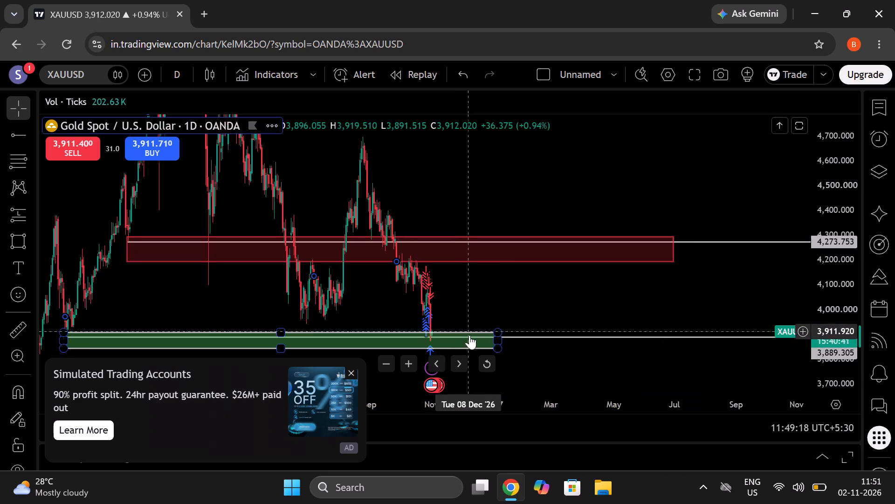
left_click(471, 346)
left_click(523, 110)
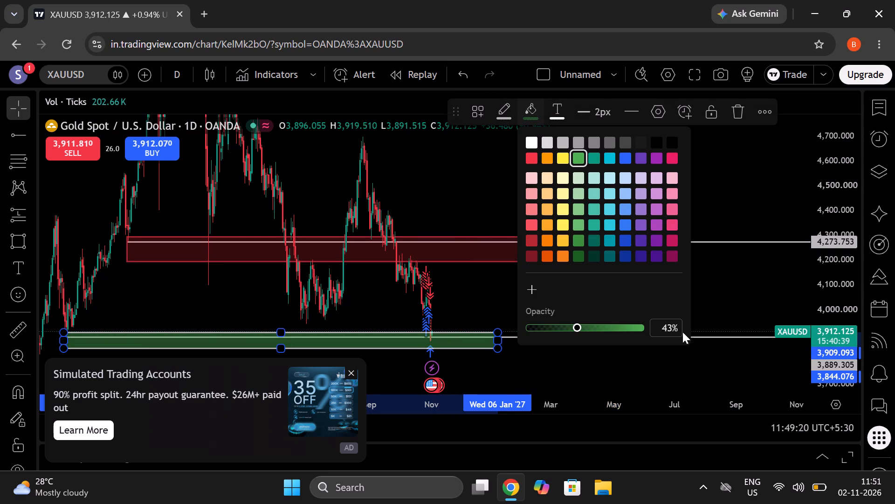
left_click_drag(577, 326, 565, 336)
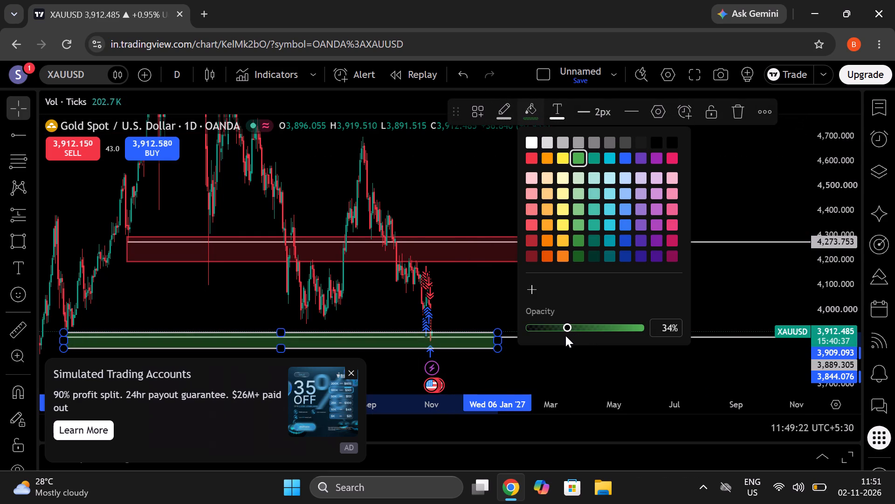
left_click_drag(565, 336, 548, 354)
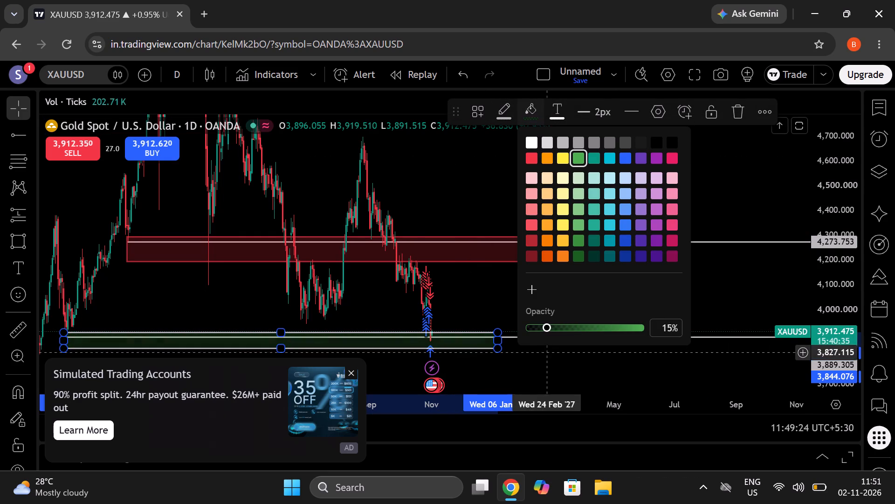
left_click_drag(548, 354, 556, 354)
left_click(556, 376)
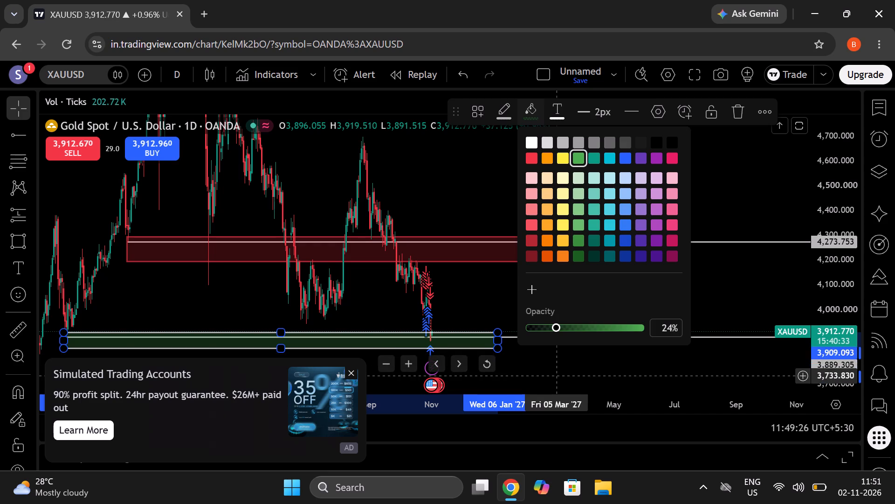
left_click_drag(556, 369, 623, 346)
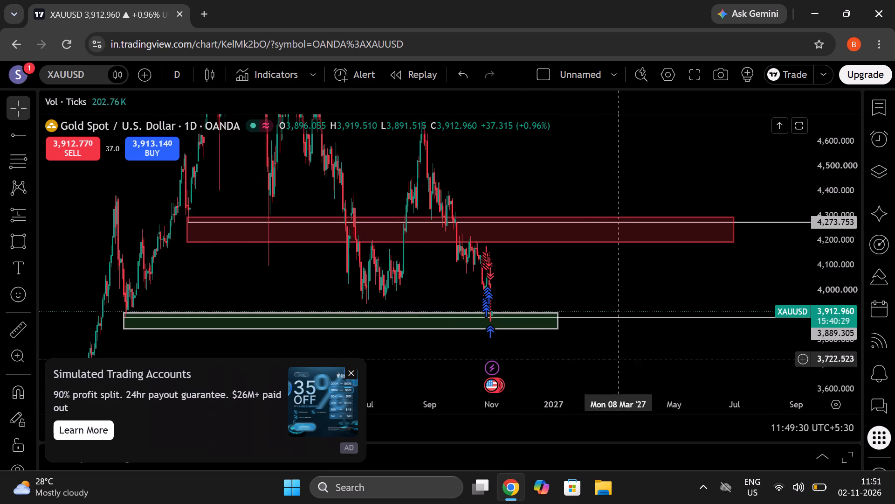
Delete the light horizontal rays at 3,889.305 and 4,273.753.
left_click(323, 344)
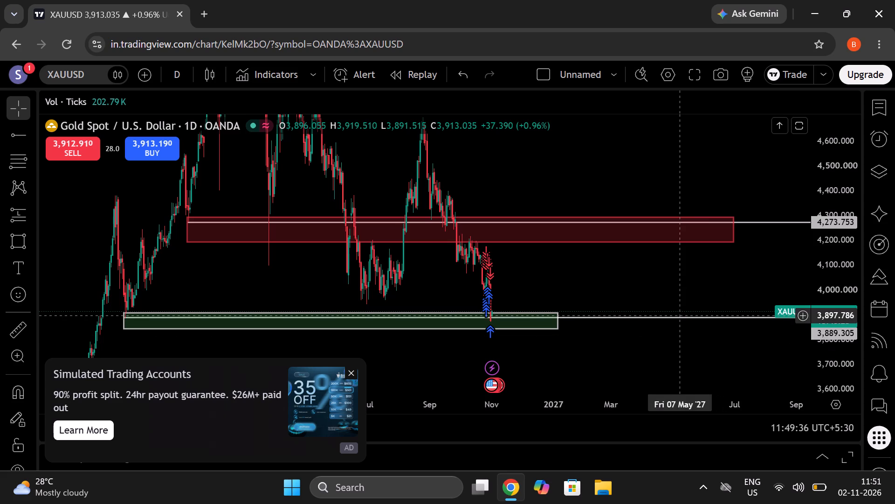
left_click(665, 315)
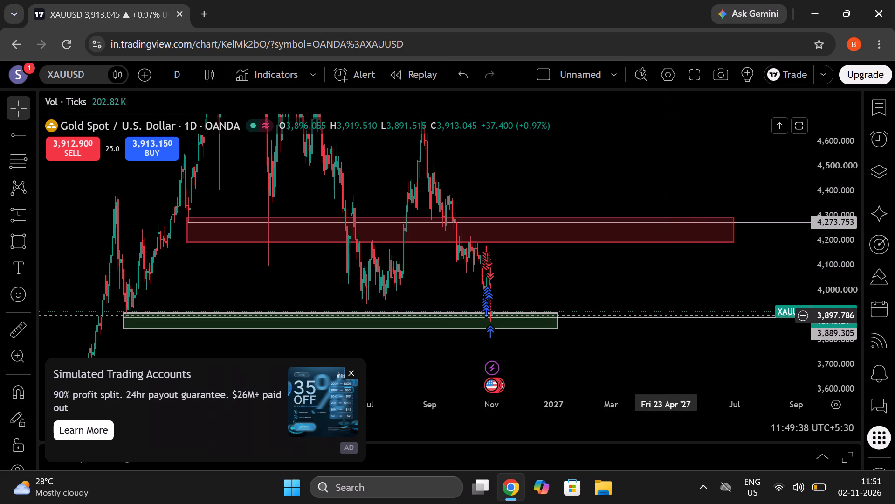
left_click(665, 317)
left_click(714, 105)
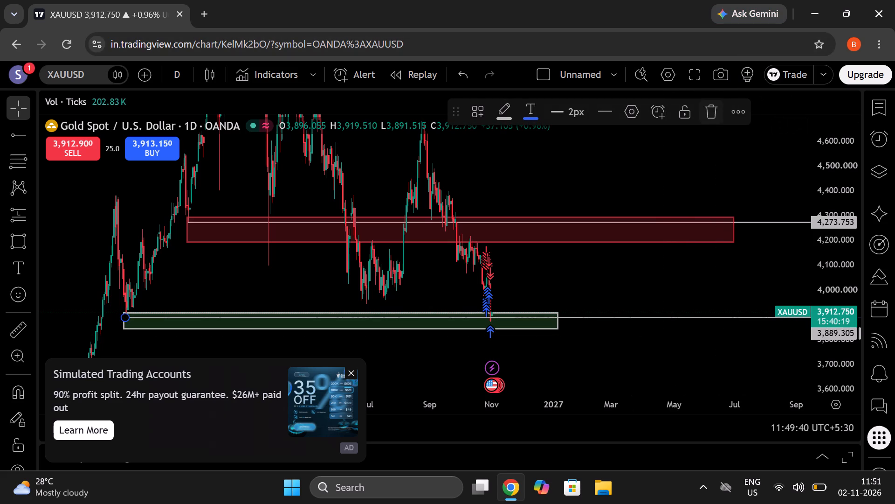
left_click(782, 222)
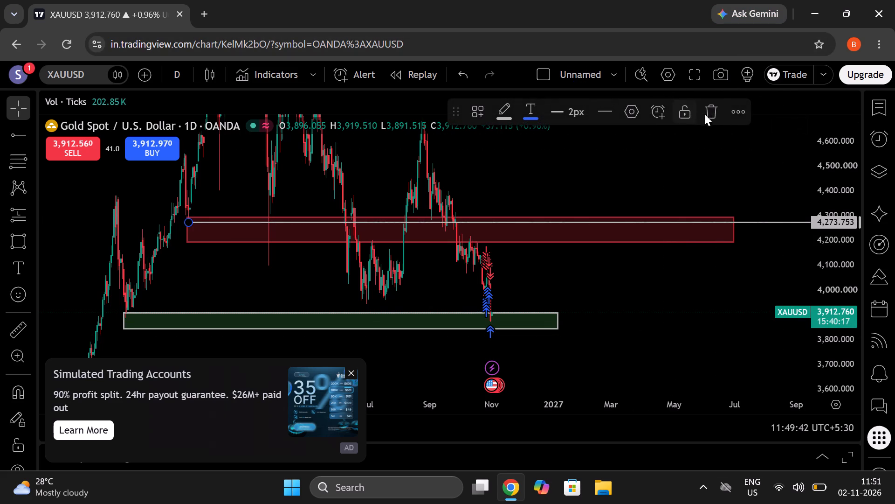
left_click(706, 112)
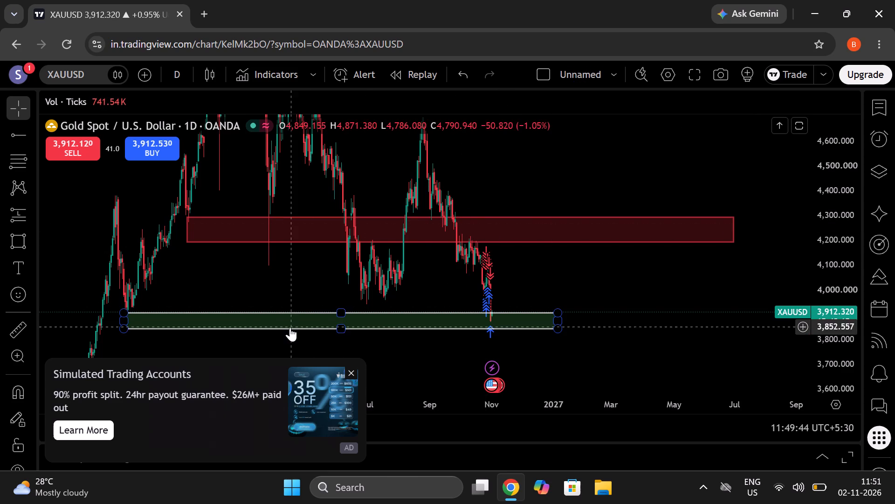
Shift the green rectangle slightly down so it spans about 3,824 to 3,889.
left_click_drag(297, 321, 303, 325)
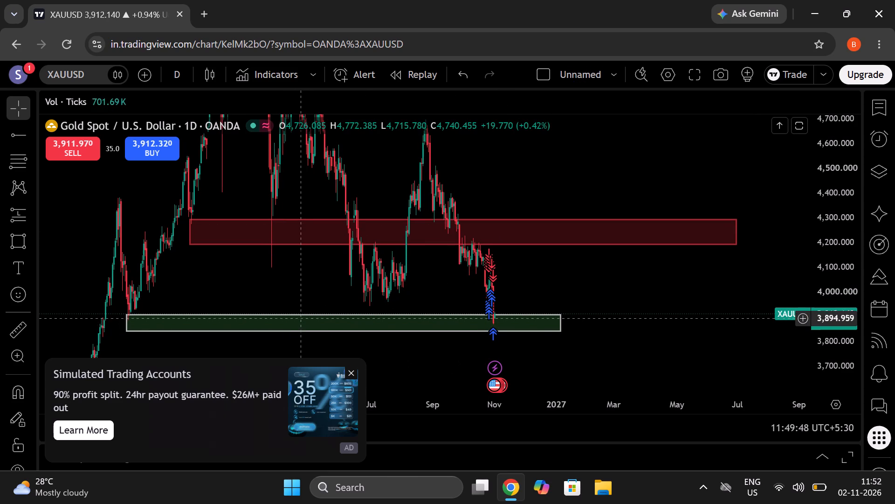
left_click_drag(299, 313, 303, 319)
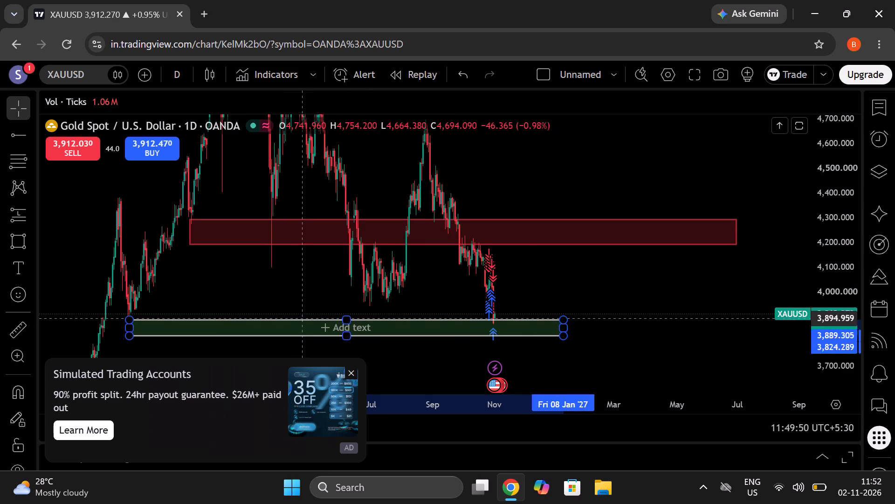
left_click_drag(303, 319, 302, 319)
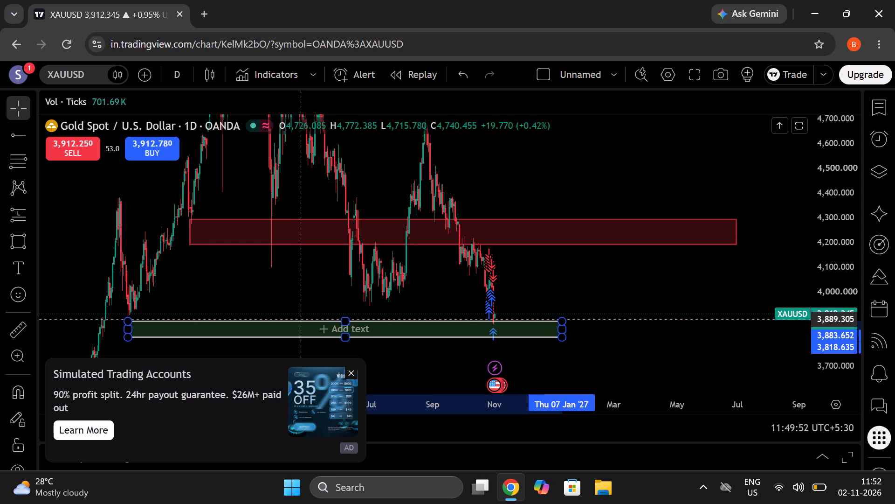
left_click_drag(302, 319, 299, 318)
left_click(293, 287)
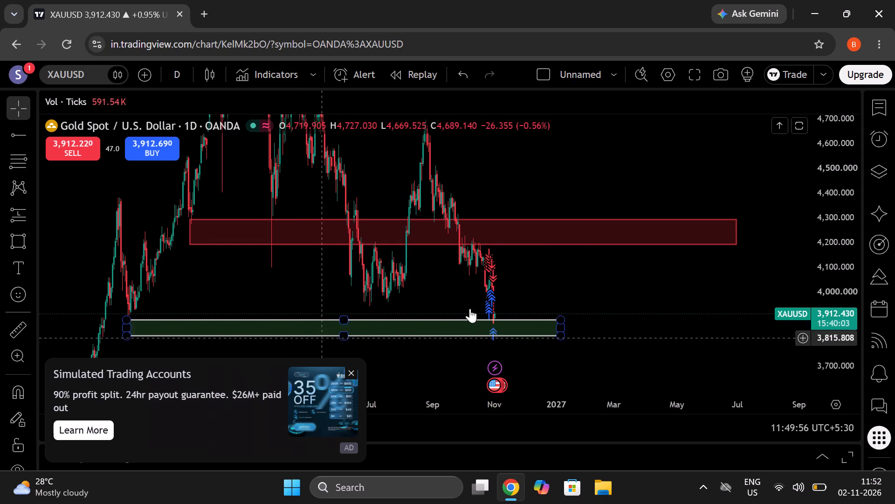
Extend the green rectangle's later edge to about July 2027, close to the red rectangle's end.
left_click_drag(560, 329, 624, 325)
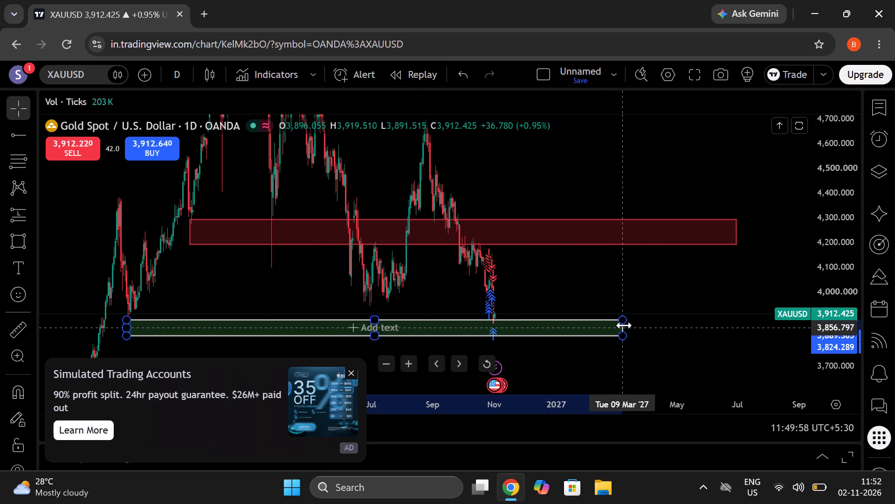
left_click_drag(624, 325, 744, 324)
left_click(689, 275)
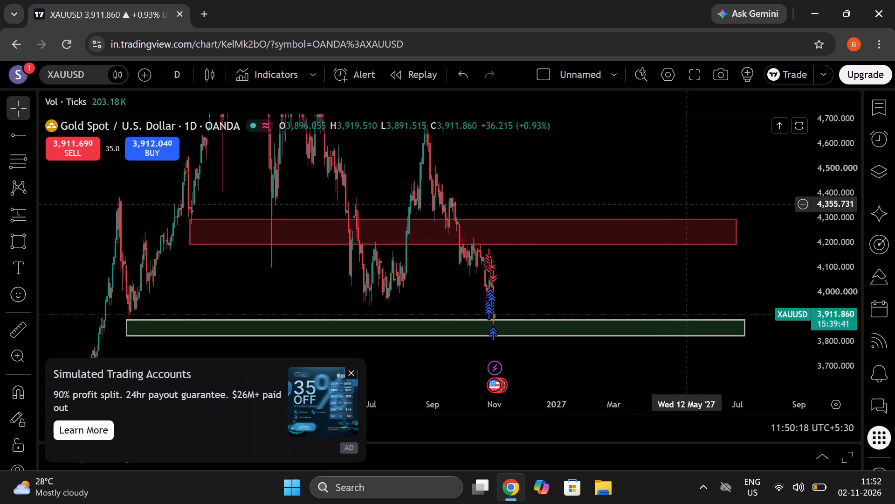
left_click(516, 306)
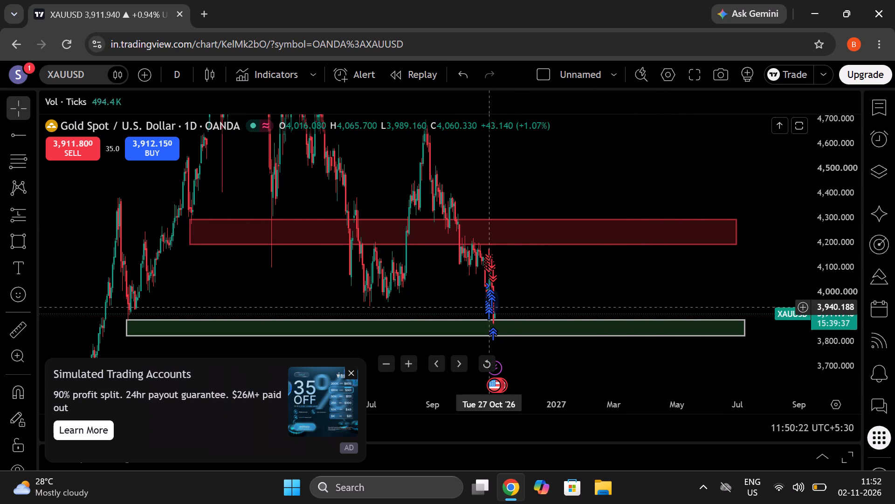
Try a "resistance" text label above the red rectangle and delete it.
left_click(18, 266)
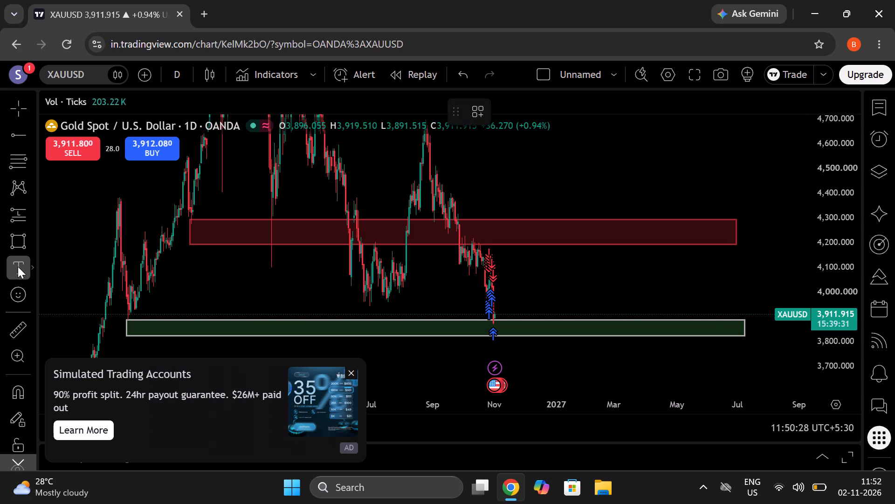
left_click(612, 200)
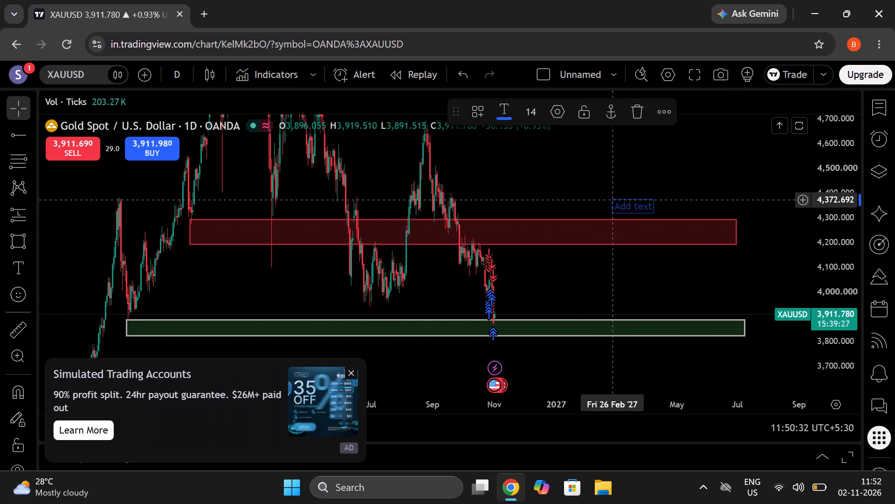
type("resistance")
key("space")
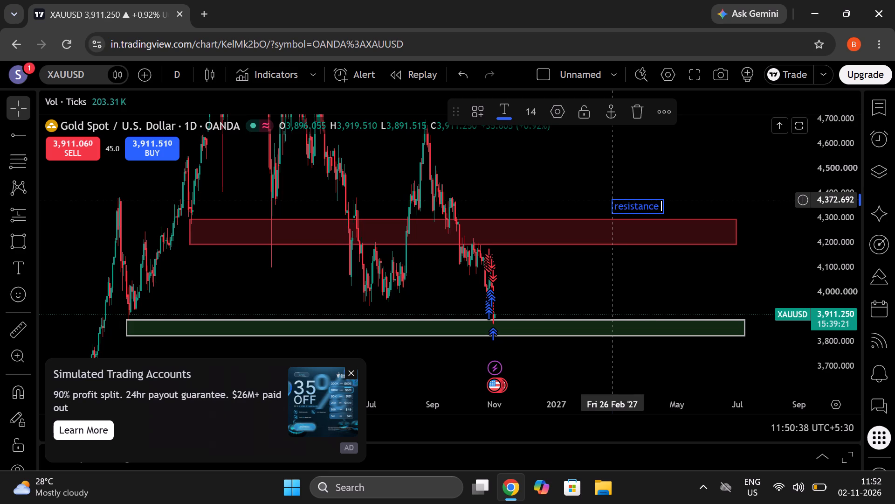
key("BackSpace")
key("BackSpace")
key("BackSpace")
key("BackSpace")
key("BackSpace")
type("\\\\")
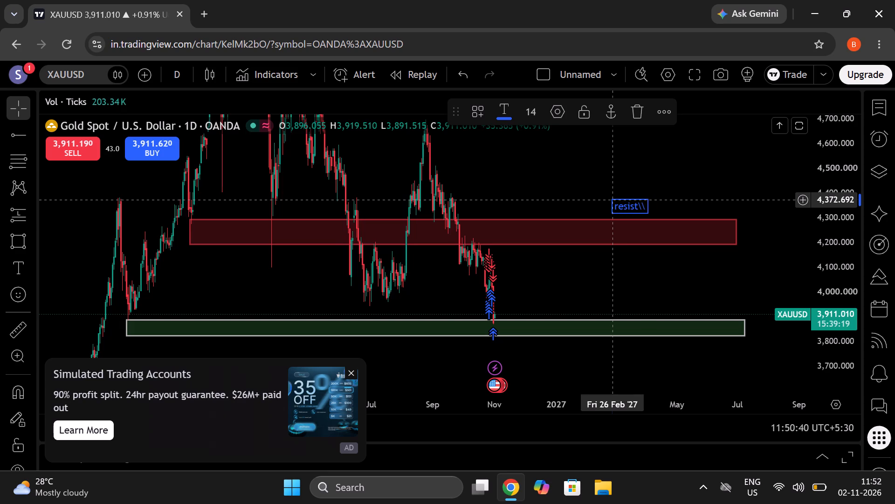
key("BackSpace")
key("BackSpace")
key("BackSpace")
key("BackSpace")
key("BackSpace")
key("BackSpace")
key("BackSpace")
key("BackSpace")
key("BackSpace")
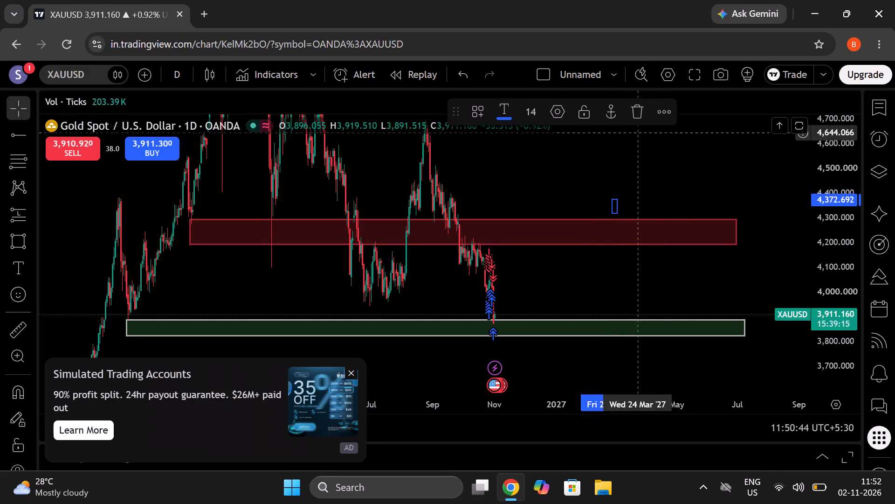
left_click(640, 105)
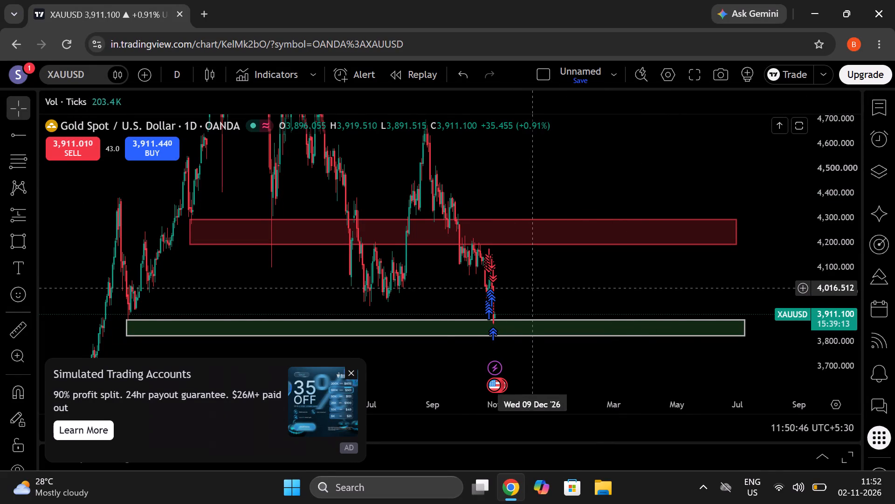
Close the Simulated Trading Accounts advertisement covering the chart.
left_click(355, 371)
Examine the earlier gold price history below the green zone, back to about September 2024.
left_click_drag(319, 402, 486, 410)
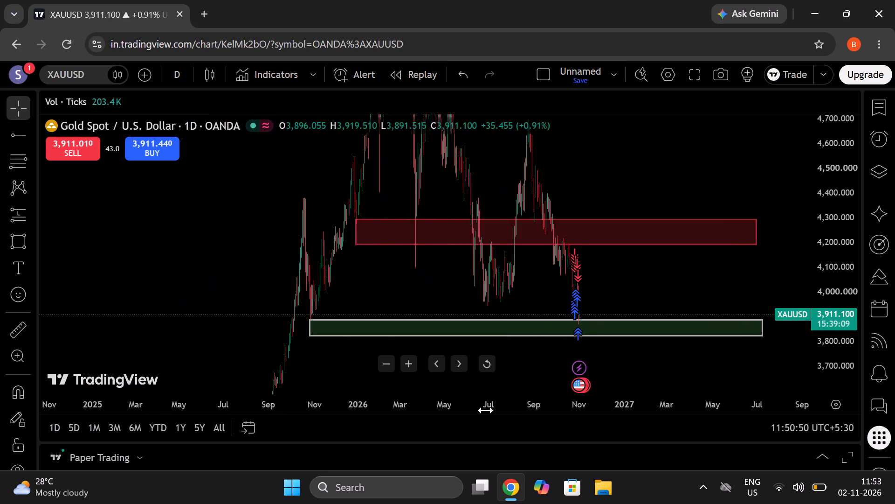
left_click_drag(486, 410, 369, 403)
left_click_drag(291, 373, 391, 269)
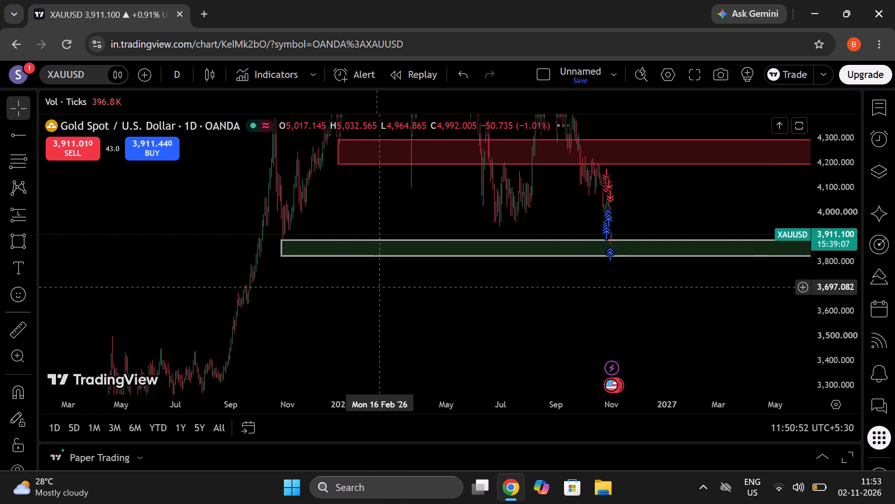
left_click_drag(386, 330, 407, 251)
left_click_drag(306, 308, 329, 260)
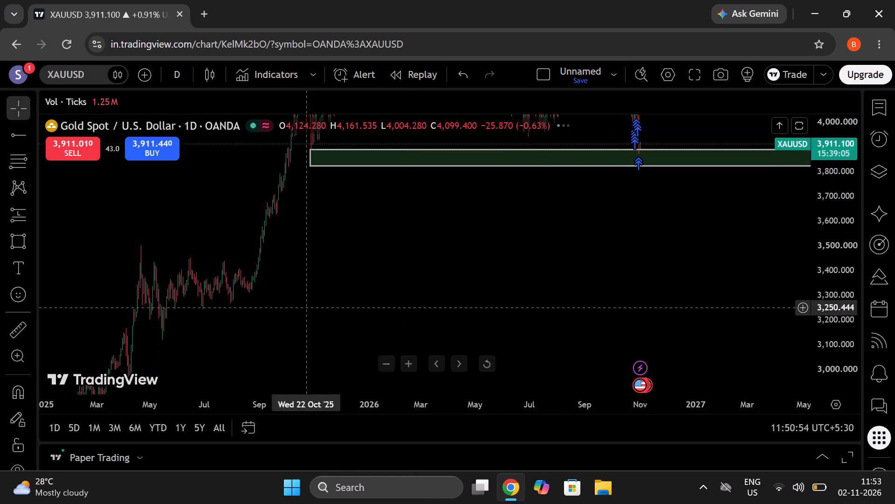
left_click_drag(329, 260, 346, 203)
left_click_drag(212, 320, 375, 281)
left_click_drag(303, 391, 397, 392)
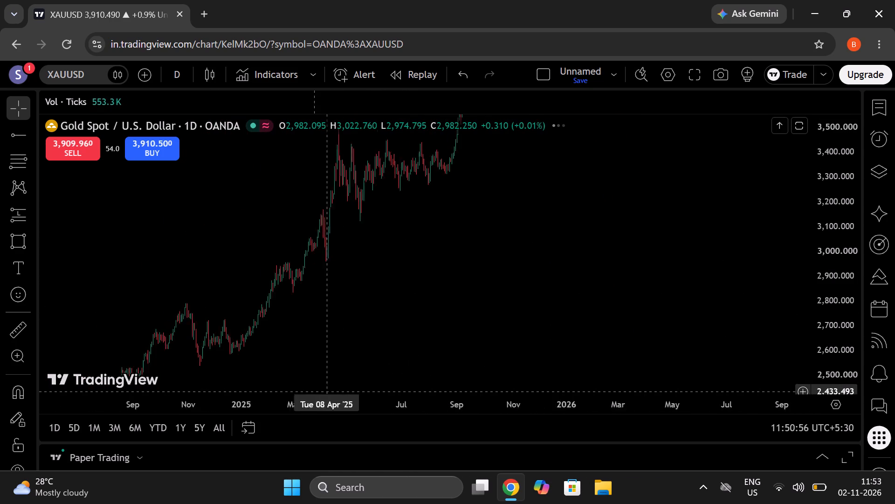
left_click_drag(397, 392, 412, 391)
left_click_drag(341, 403, 411, 402)
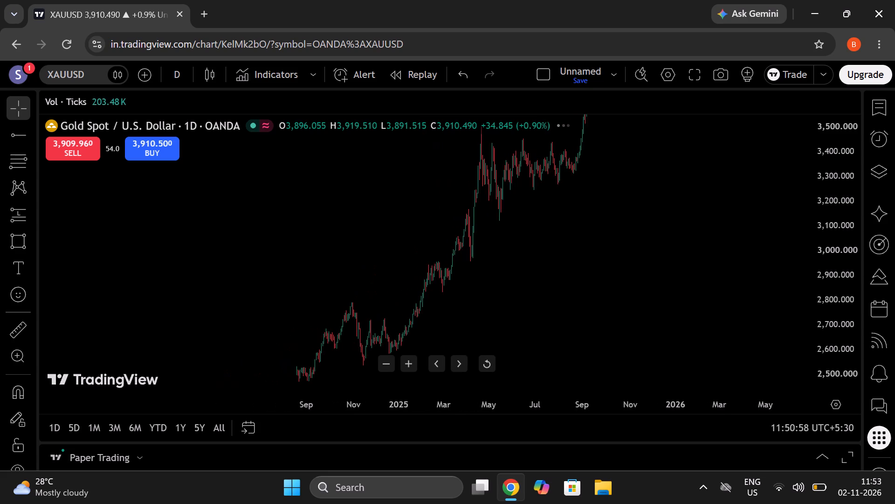
left_click_drag(486, 321, 207, 355)
left_click_drag(339, 245, 177, 350)
left_click_drag(348, 279, 325, 355)
left_click_drag(344, 326, 344, 364)
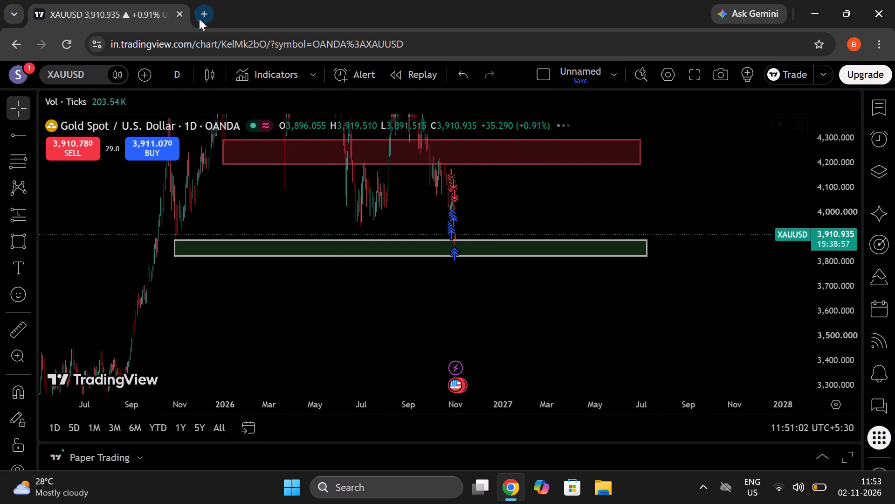
Search Google for "gold price today" in a new browser tab.
left_click(199, 19)
left_click(313, 42)
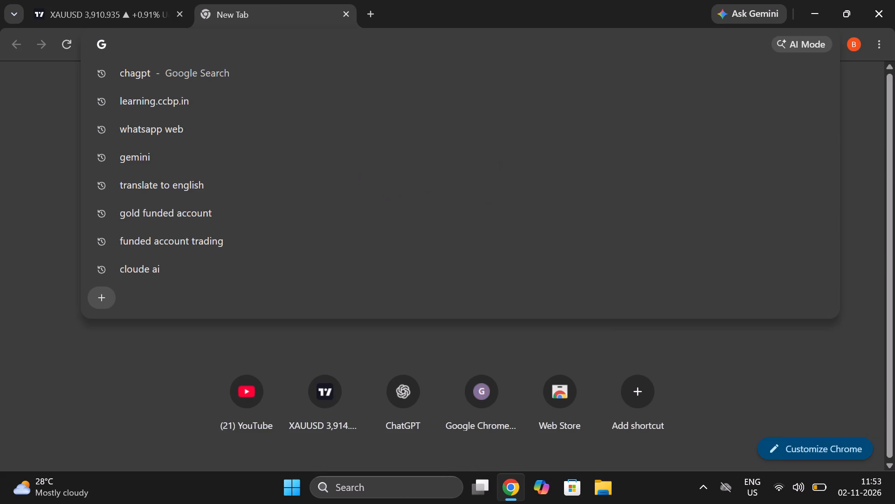
type("gold price")
key("space")
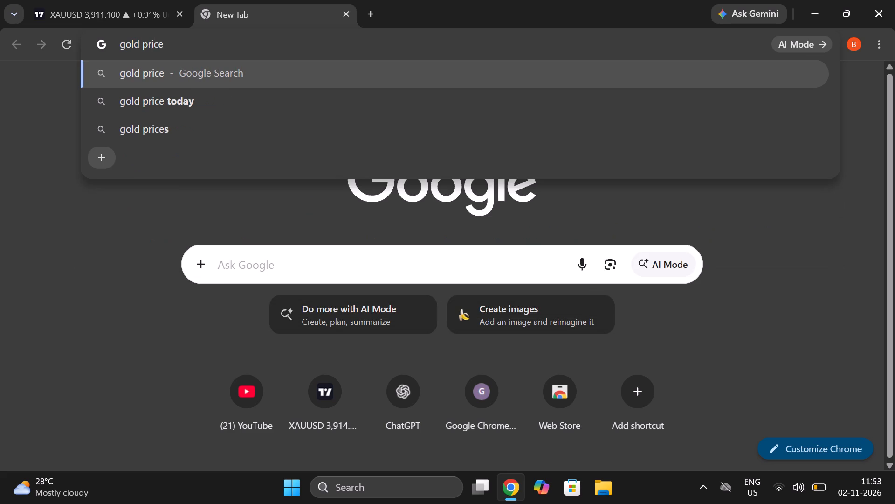
left_click(315, 95)
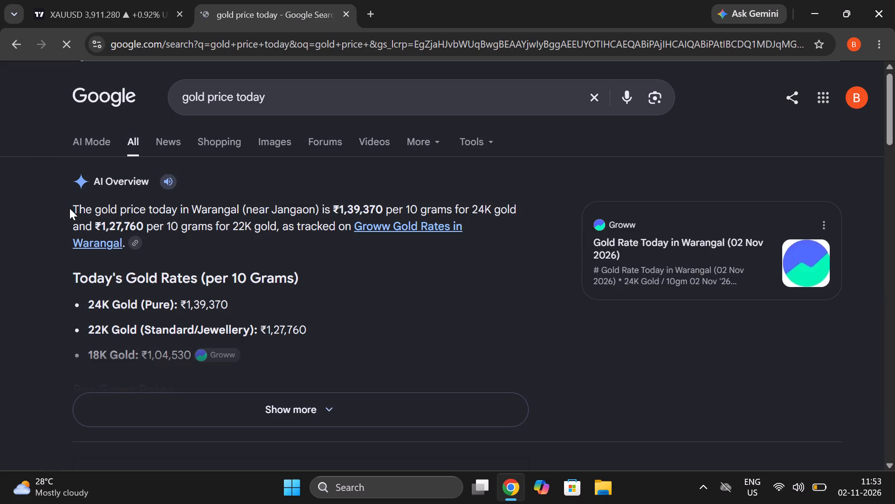
Read the expanded AI Overview of today's gold rates and close the search tab.
left_click_drag(69, 208, 241, 234)
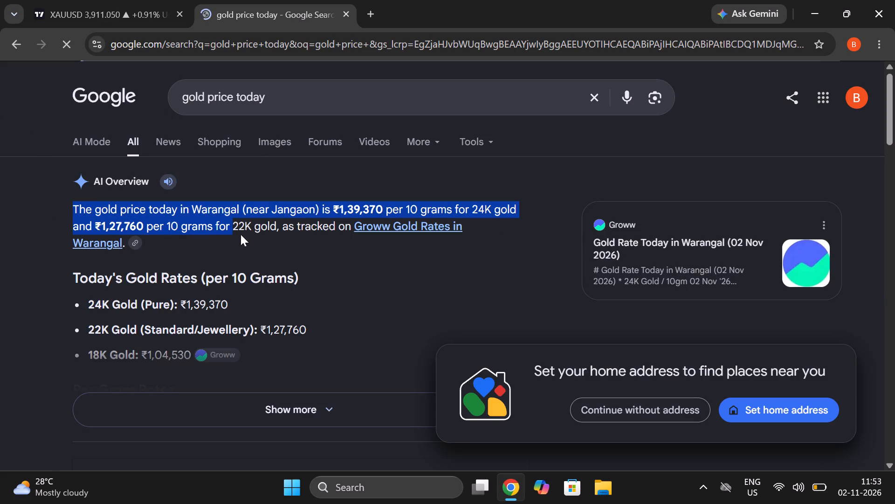
left_click_drag(241, 234, 409, 239)
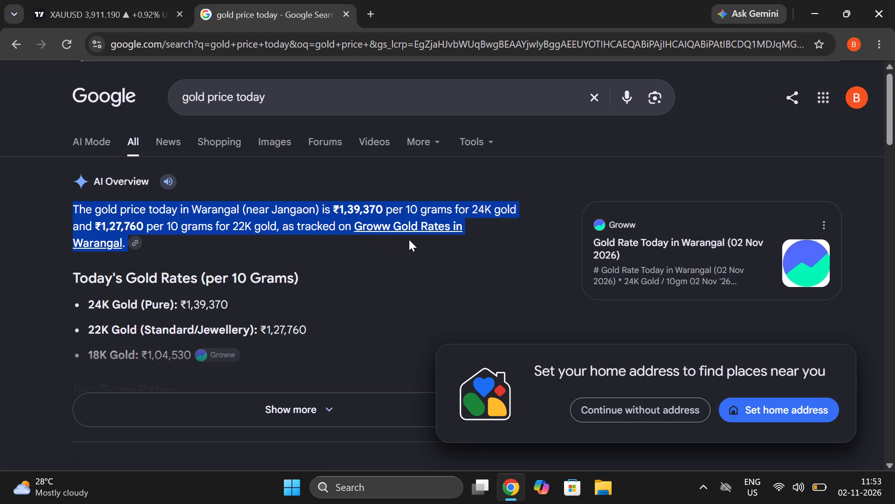
left_click_drag(409, 239, 489, 245)
left_click(416, 310)
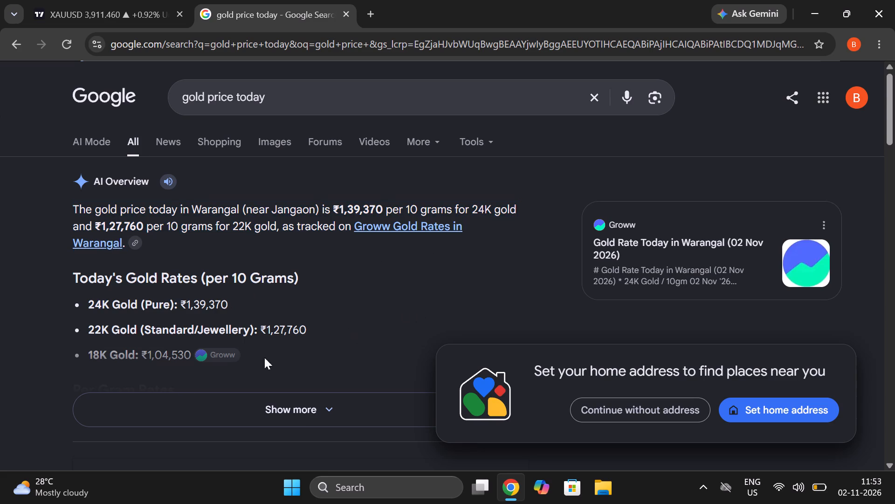
left_click(187, 399)
left_click(400, 293)
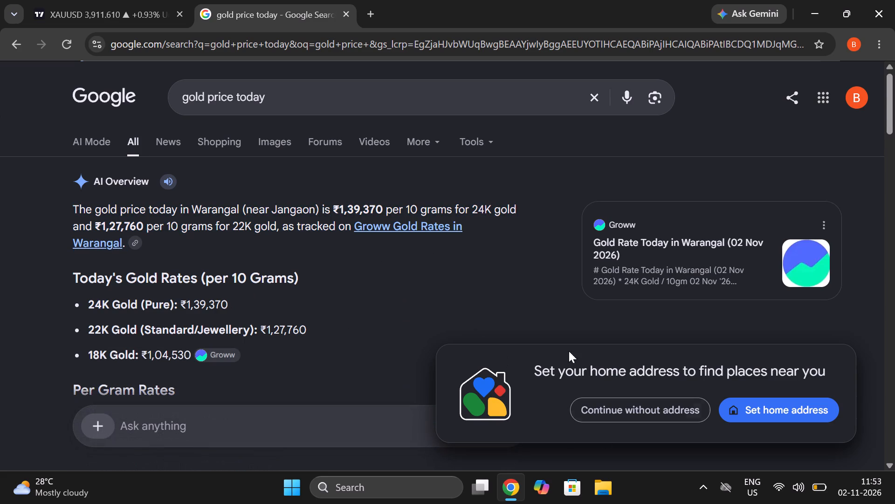
left_click_drag(334, 98, 4, 88)
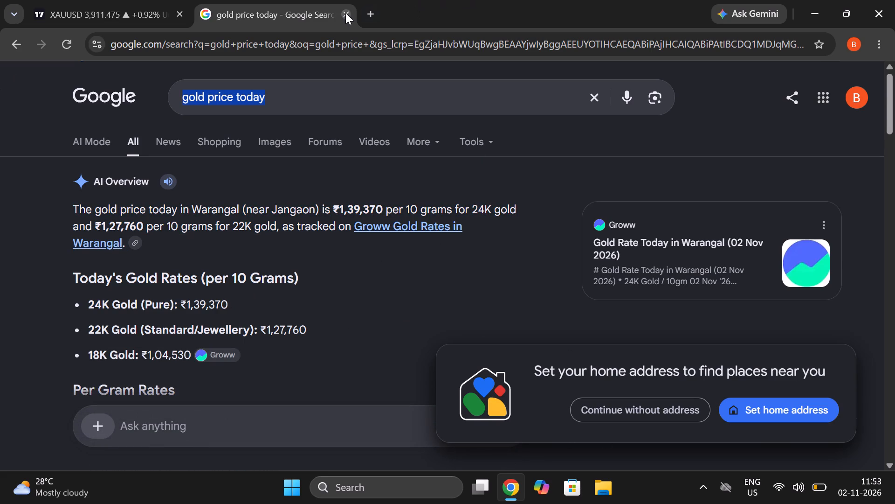
left_click(345, 14)
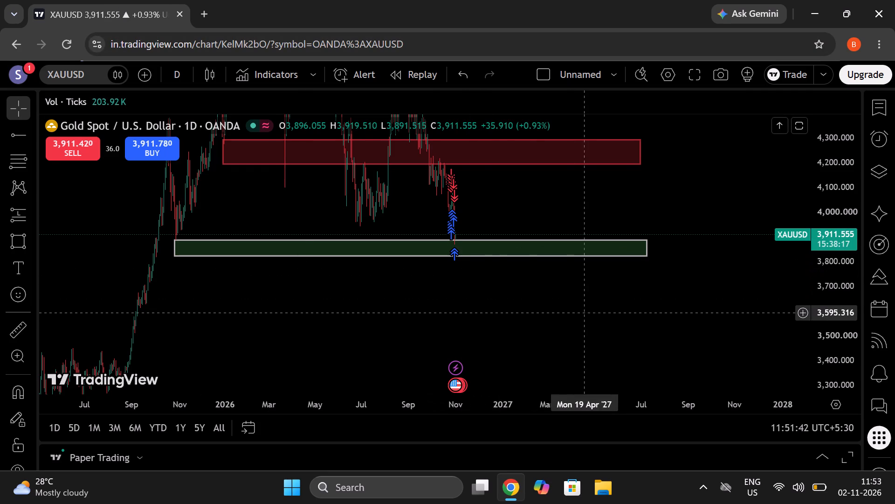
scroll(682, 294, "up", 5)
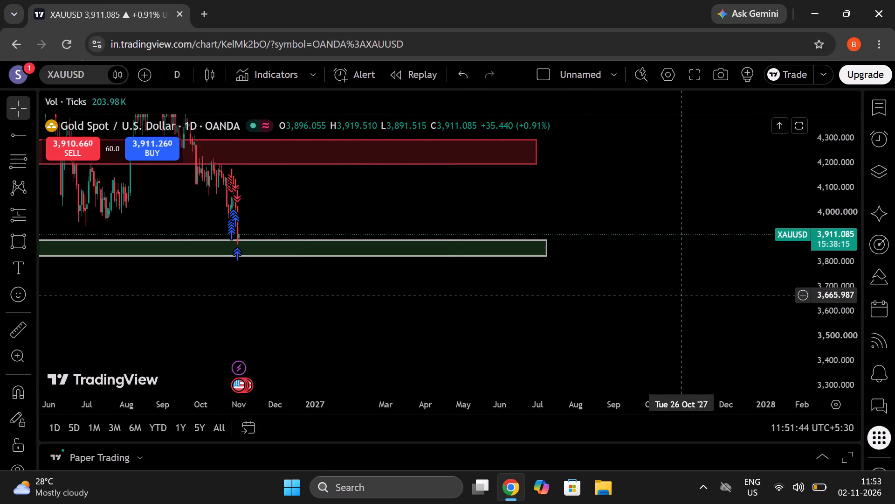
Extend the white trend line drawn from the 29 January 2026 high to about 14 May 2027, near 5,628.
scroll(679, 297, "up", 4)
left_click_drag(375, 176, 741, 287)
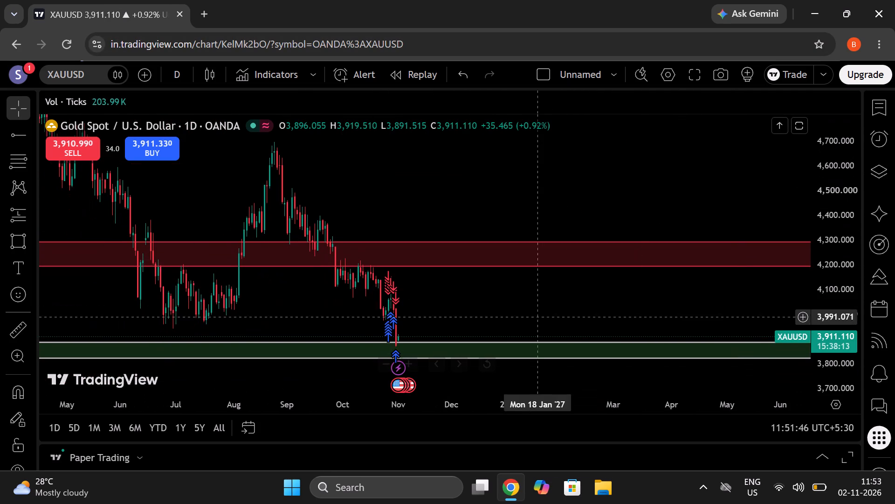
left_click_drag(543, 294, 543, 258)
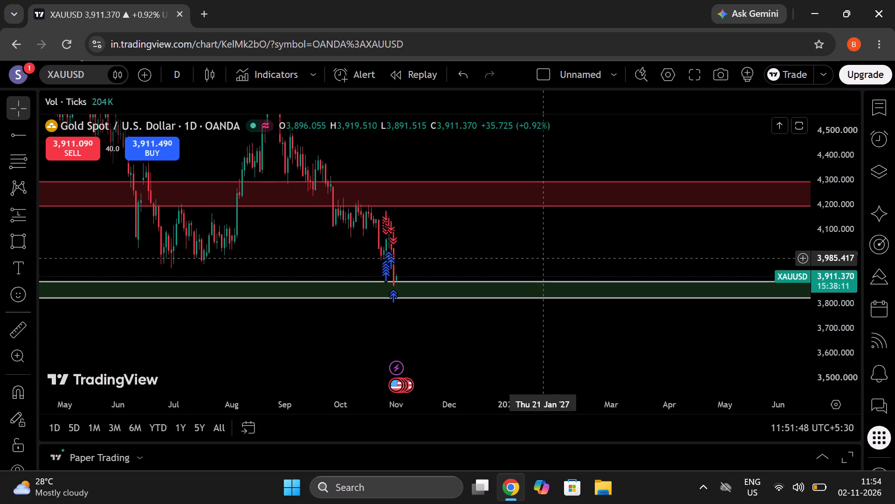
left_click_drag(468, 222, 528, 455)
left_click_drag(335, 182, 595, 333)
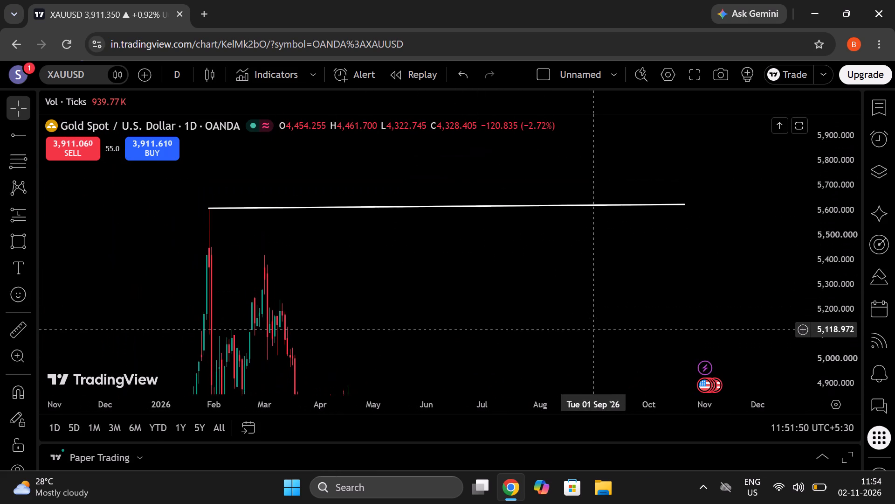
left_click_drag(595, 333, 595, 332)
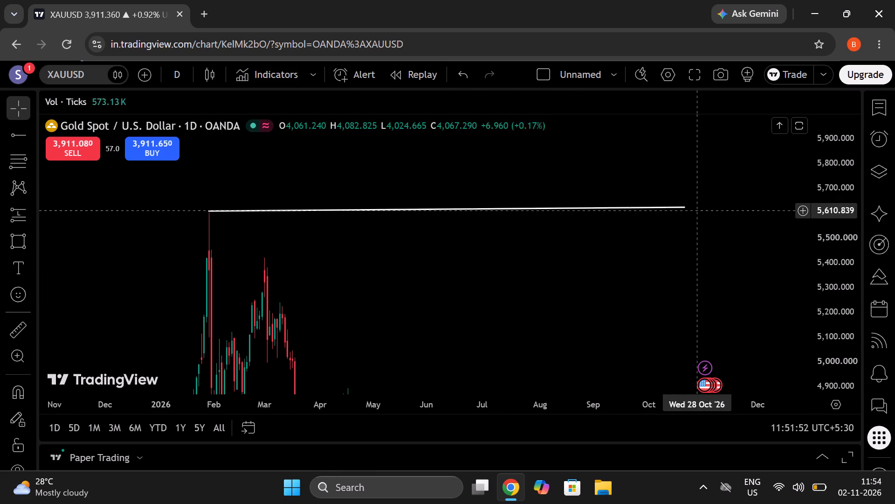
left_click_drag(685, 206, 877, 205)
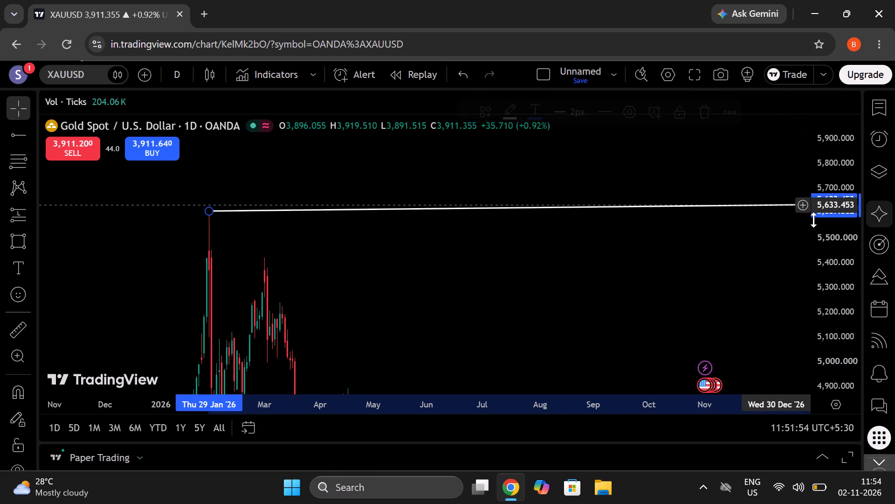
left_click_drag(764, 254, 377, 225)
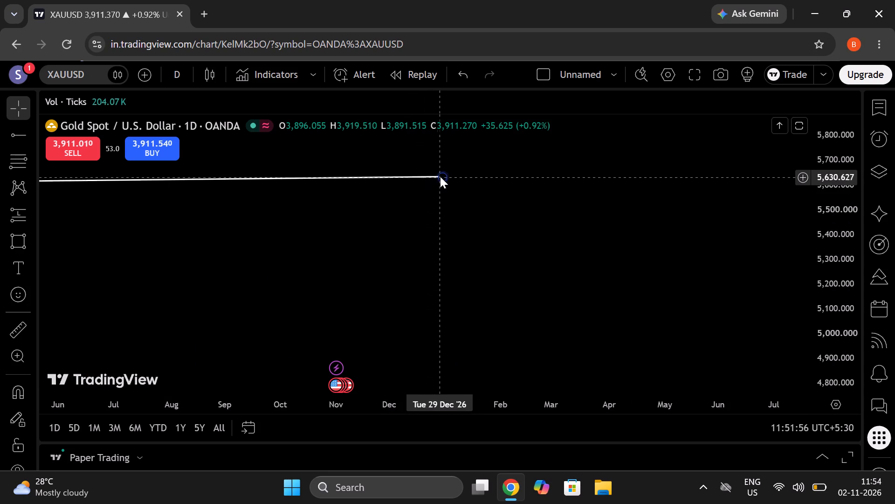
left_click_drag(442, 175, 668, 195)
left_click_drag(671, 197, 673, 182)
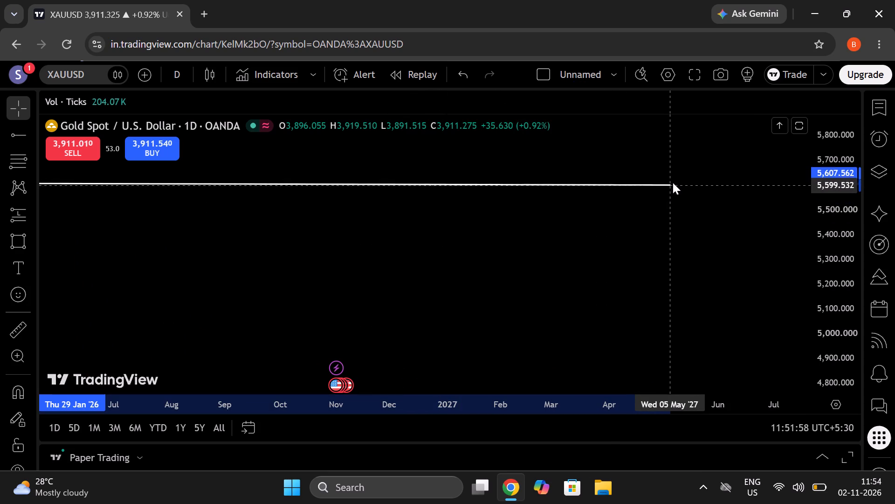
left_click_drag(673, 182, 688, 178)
Delete the white trend line that starts at the 29 January 2026 high.
left_click_drag(423, 238, 651, 242)
left_click_drag(448, 242, 620, 247)
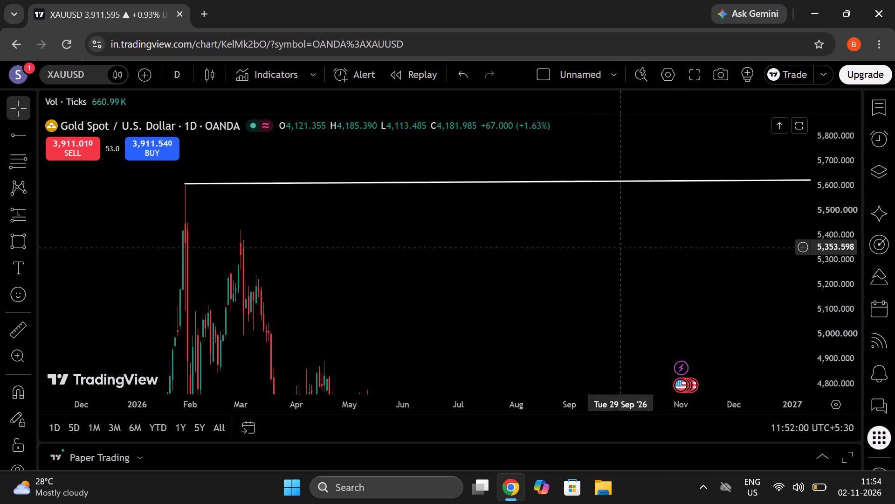
left_click_drag(442, 250, 180, 213)
left_click_drag(412, 260, 420, 365)
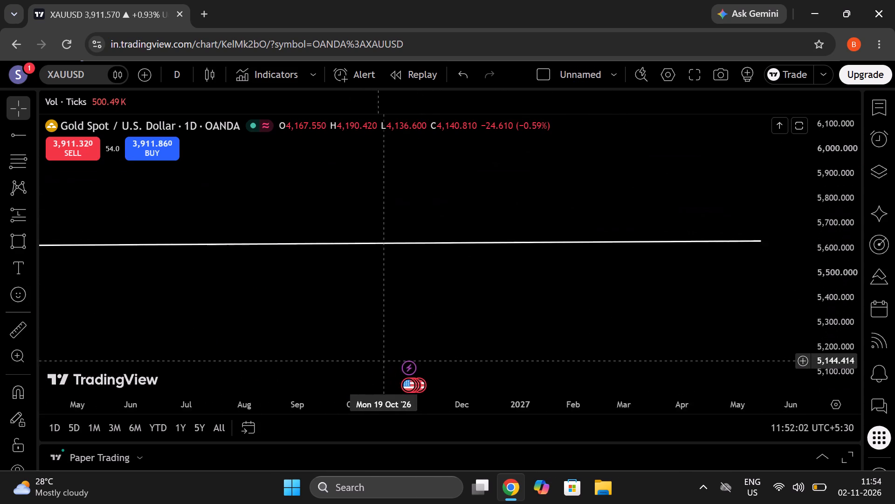
left_click_drag(420, 365, 424, 366)
left_click_drag(345, 267, 580, 283)
left_click_drag(141, 287, 233, 287)
left_click(231, 266)
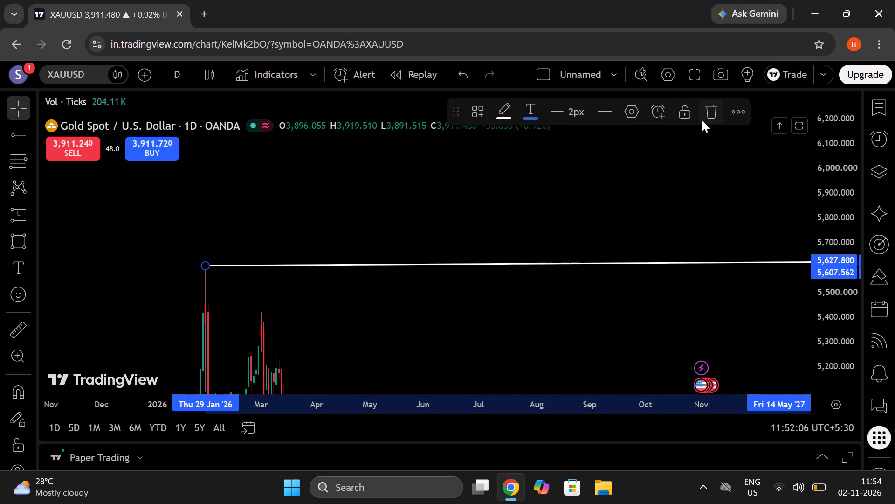
left_click(705, 114)
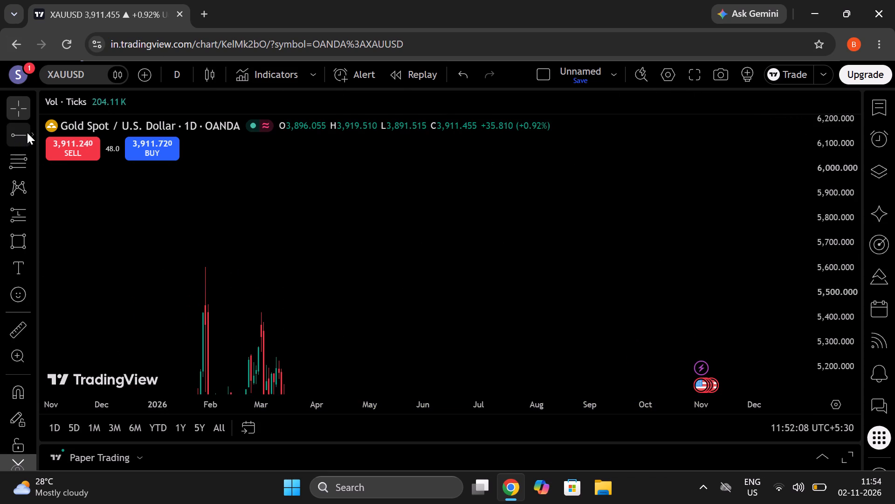
Draw a horizontal ray from the top of the 29 January 2026 candle, at about 5,605.
left_click(27, 133)
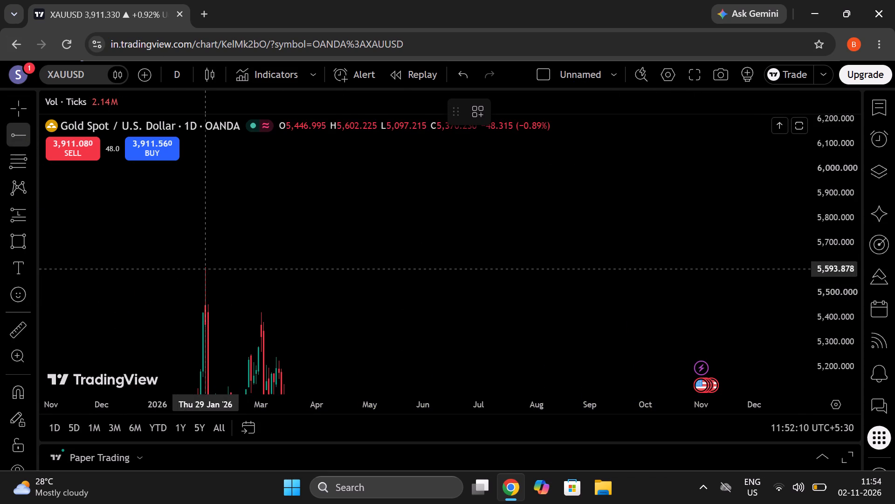
left_click(204, 266)
left_click(314, 300)
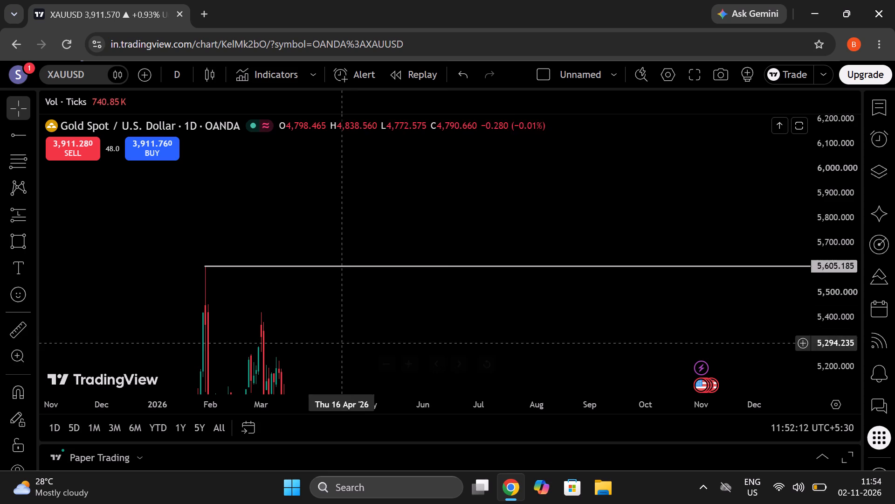
Examine the recent daily candles between the red and green zones, up to November 2026.
left_click_drag(445, 343, 267, 193)
left_click_drag(379, 314, 376, 217)
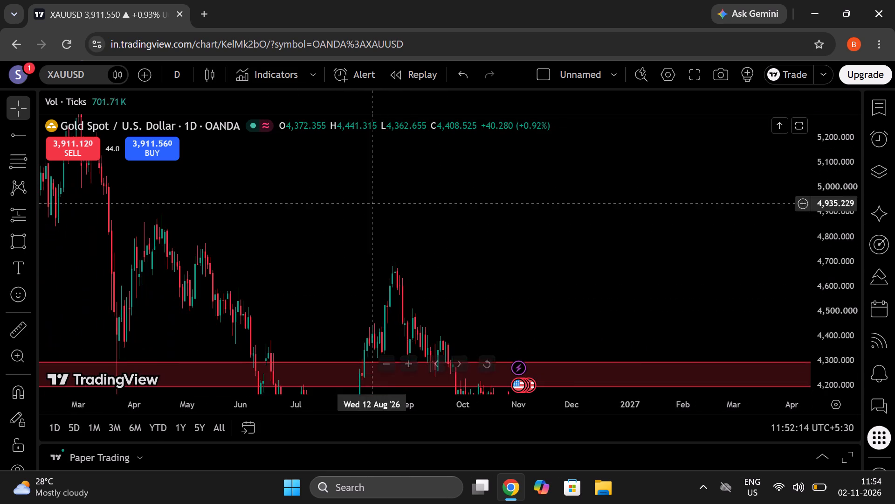
left_click_drag(601, 302, 522, 231)
left_click_drag(539, 367, 432, 258)
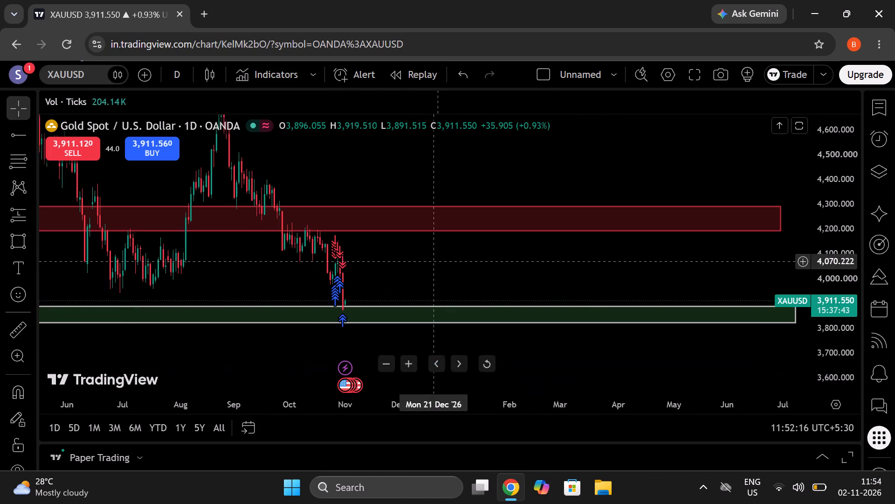
scroll(441, 328, "up", 3)
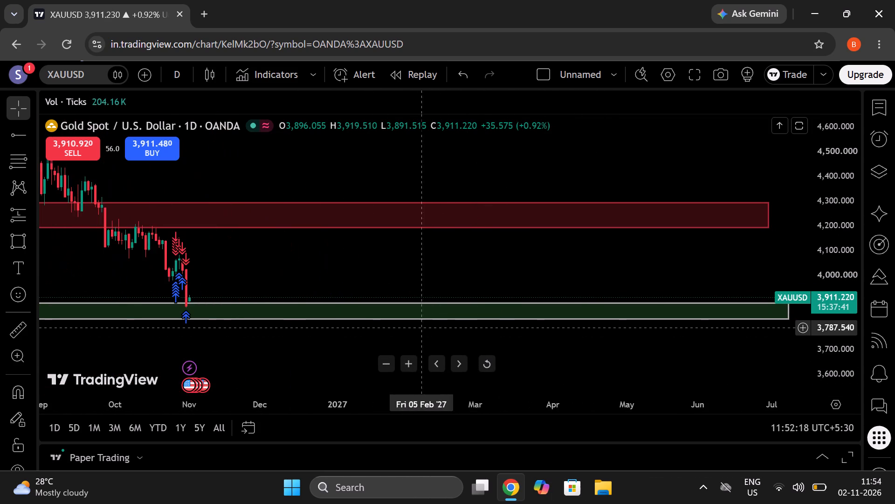
left_click_drag(278, 257, 447, 251)
scroll(401, 357, "up", 3)
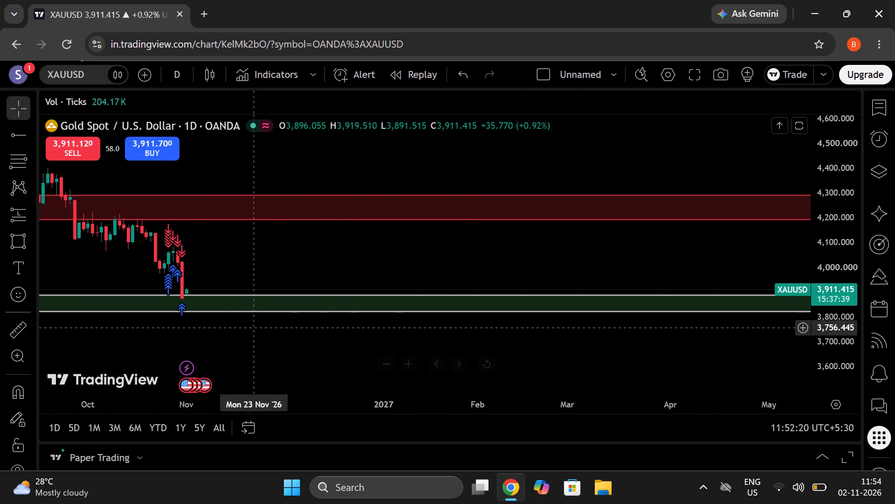
left_click_drag(253, 328, 567, 312)
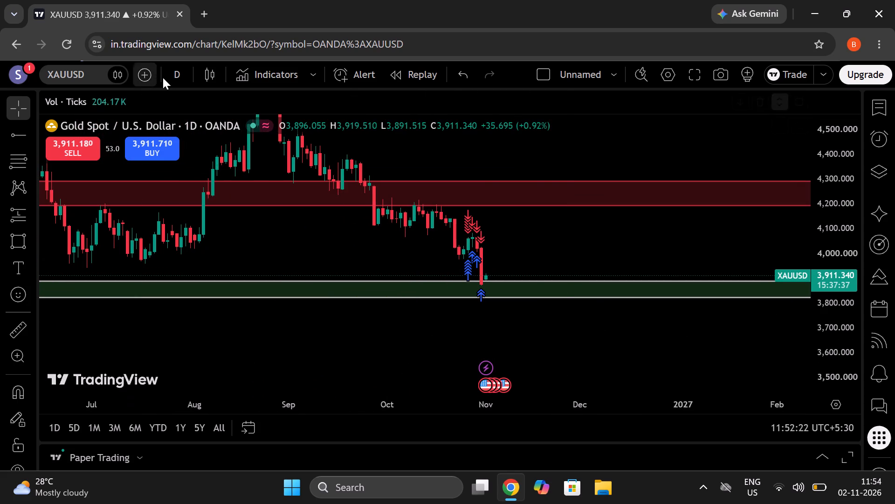
Switch the chart interval to 5 minutes.
left_click(175, 73)
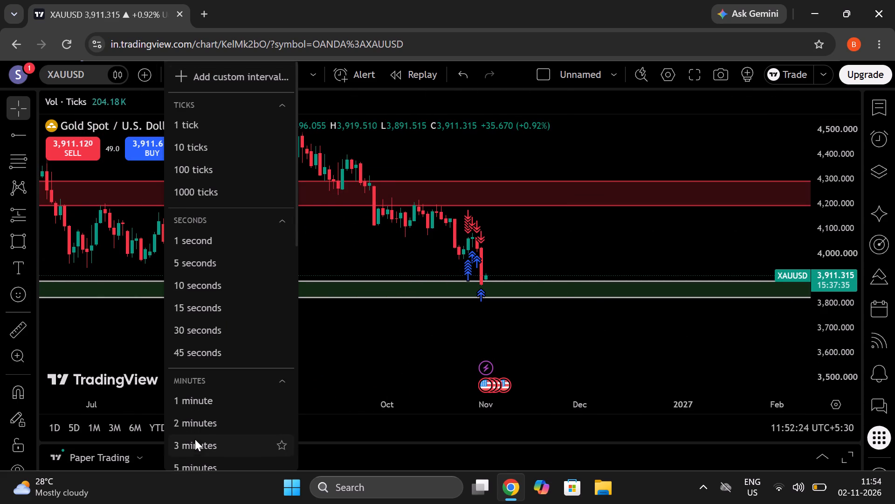
left_click(200, 460)
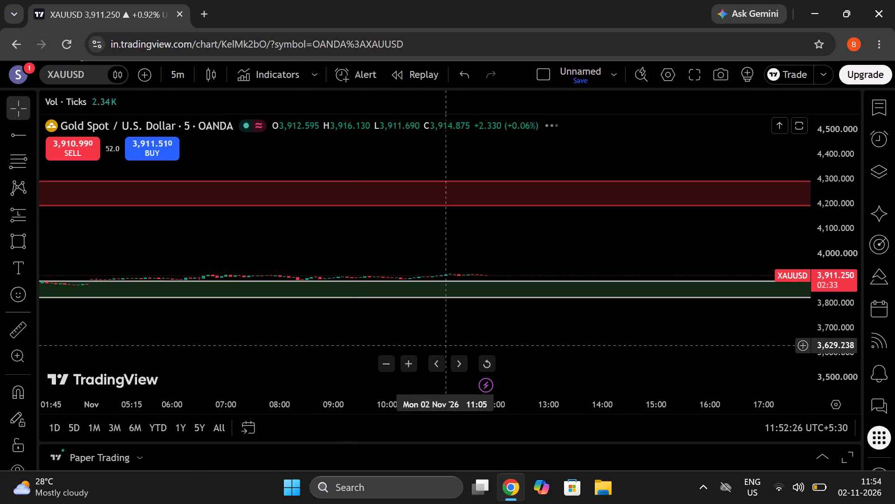
Examine the 5-minute price movement between the red and green zones from about 22 October to 2 November 2026.
scroll(550, 334, "up", 4)
scroll(551, 334, "down", 9)
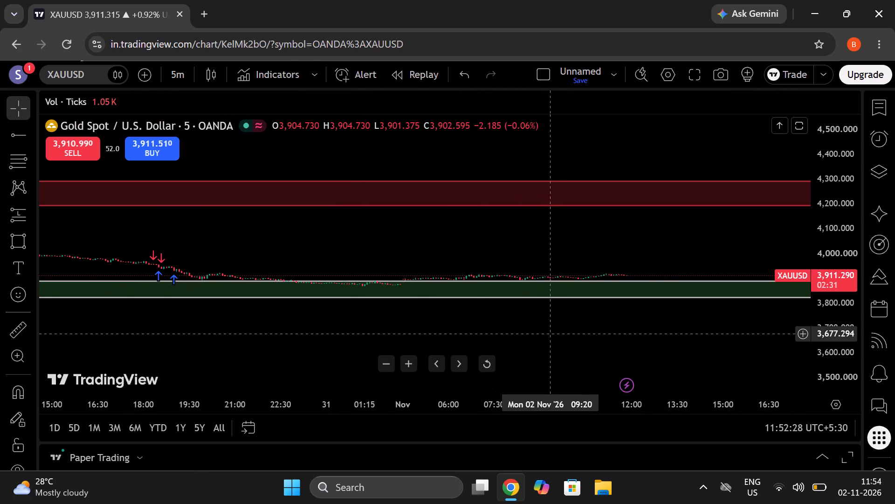
scroll(551, 334, "down", 8)
left_click_drag(843, 230, 850, 304)
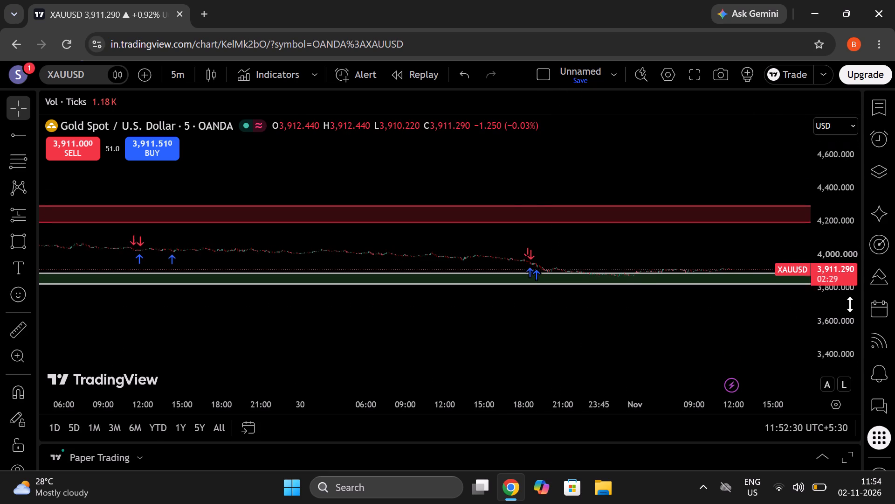
left_click_drag(850, 304, 841, 154)
scroll(663, 338, "up", 1)
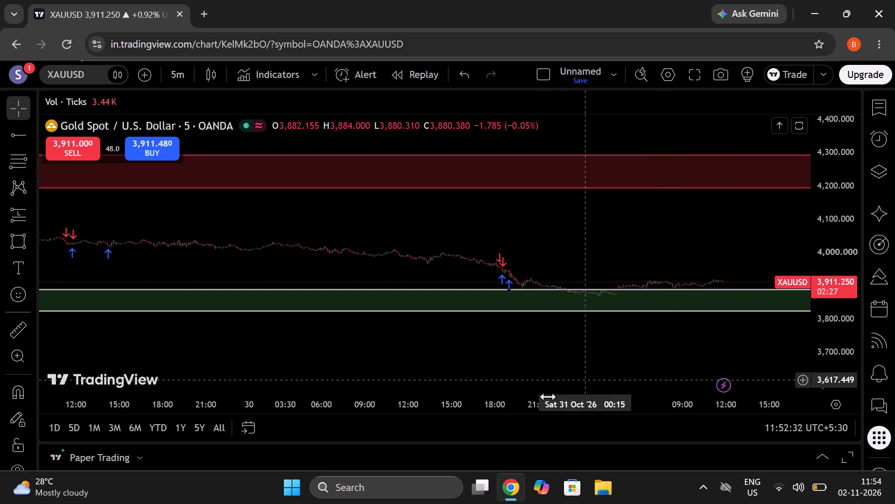
left_click_drag(524, 405, 625, 434)
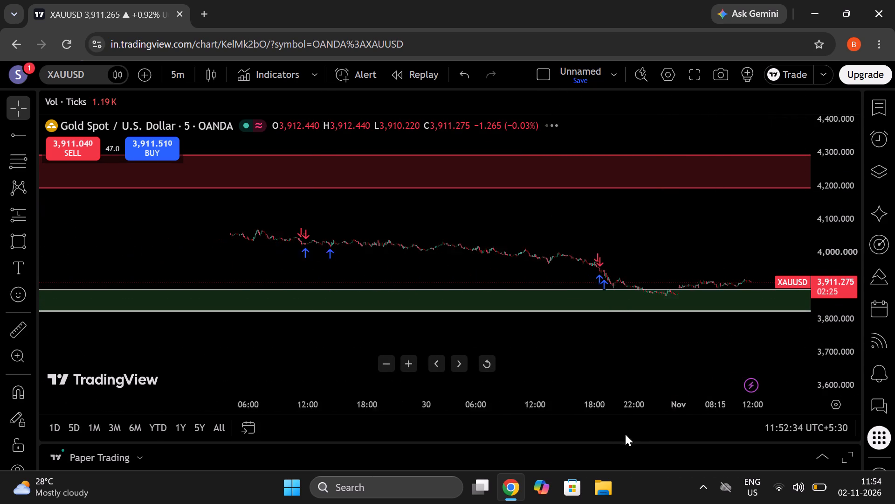
left_click_drag(625, 434, 230, 379)
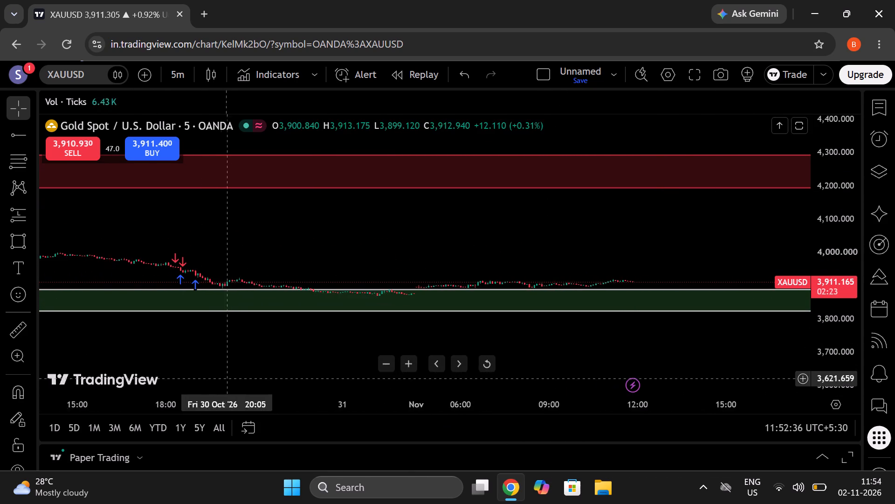
scroll(501, 343, "up", 10)
scroll(501, 343, "down", 12)
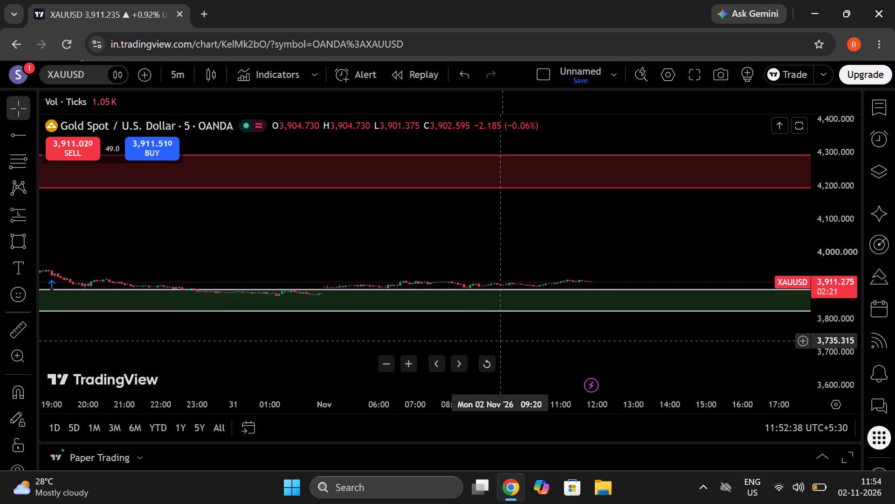
scroll(502, 341, "down", 20)
scroll(502, 341, "down", 6)
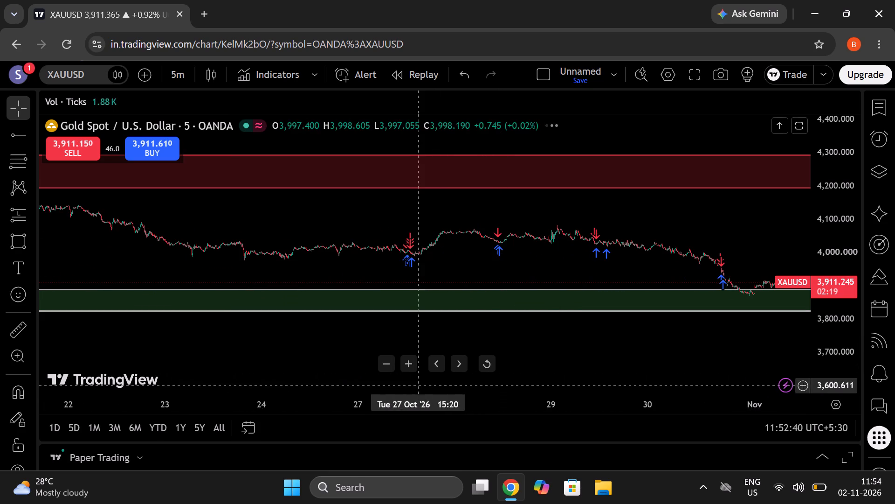
left_click_drag(406, 405, 515, 421)
left_click_drag(842, 215, 854, 343)
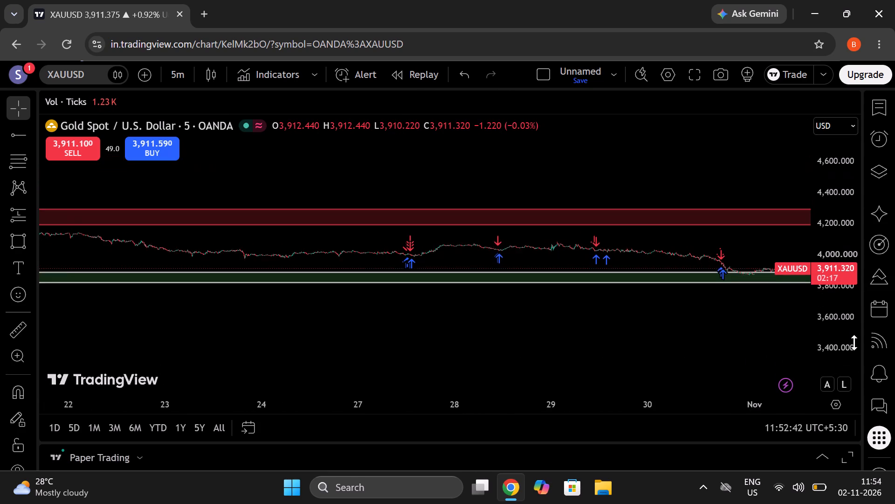
left_click_drag(854, 343, 836, 124)
left_click_drag(840, 312, 838, 145)
left_click_drag(830, 300, 820, 273)
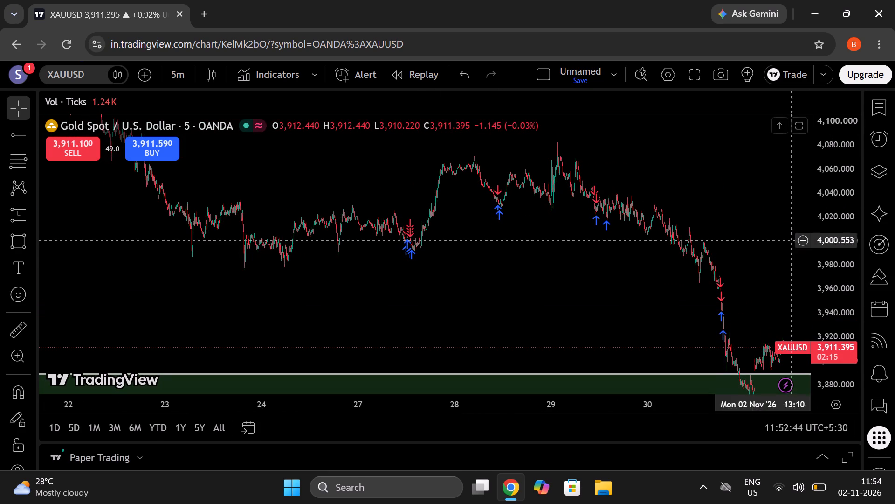
left_click_drag(828, 209, 846, 386)
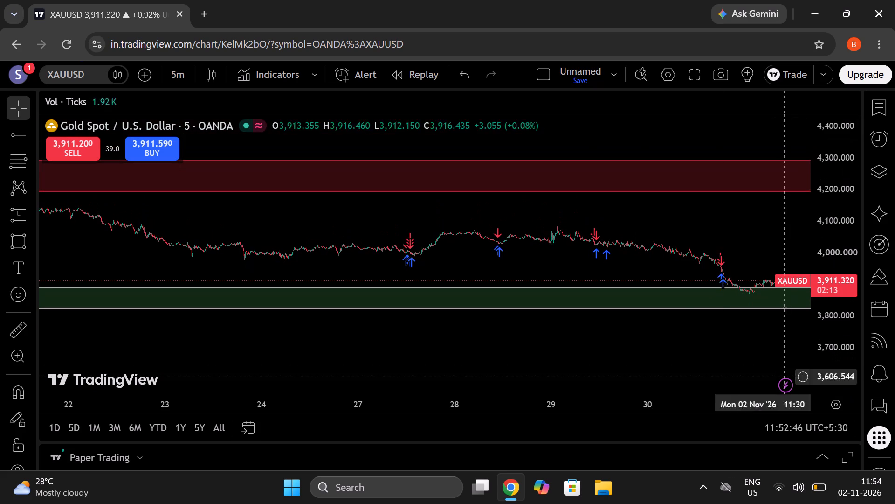
Examine the 5-minute price drop from late October 2026 into the green zone and the movement into 2 November.
left_click_drag(569, 342, 628, 390)
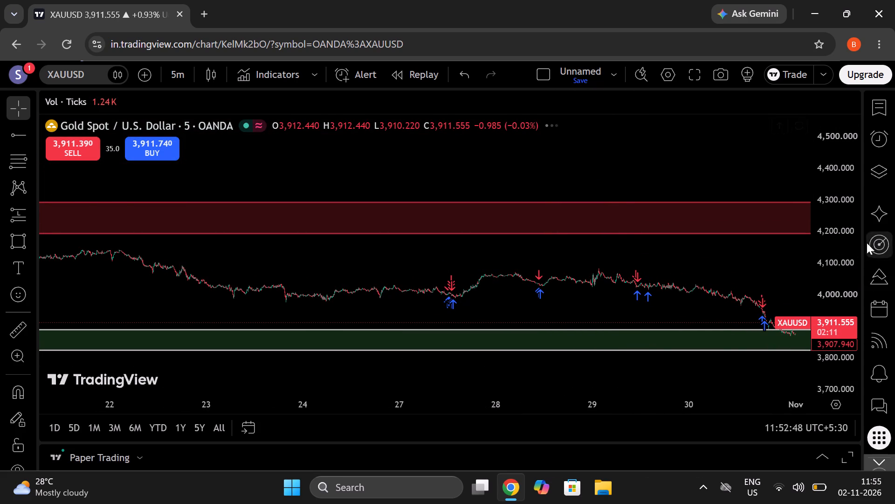
left_click_drag(834, 230, 837, 172)
left_click_drag(844, 340, 831, 253)
left_click_drag(820, 351, 840, 263)
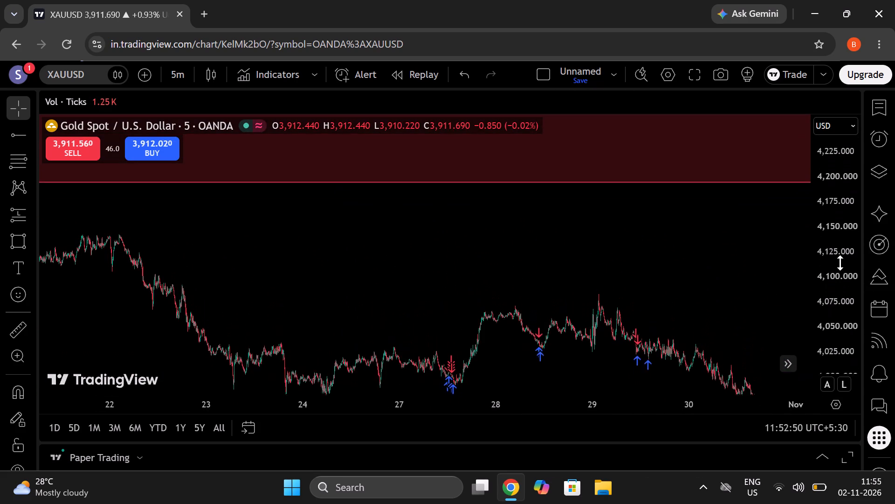
left_click_drag(840, 263, 840, 258)
left_click_drag(851, 340, 853, 263)
left_click_drag(613, 350, 431, 243)
left_click_drag(575, 343, 435, 206)
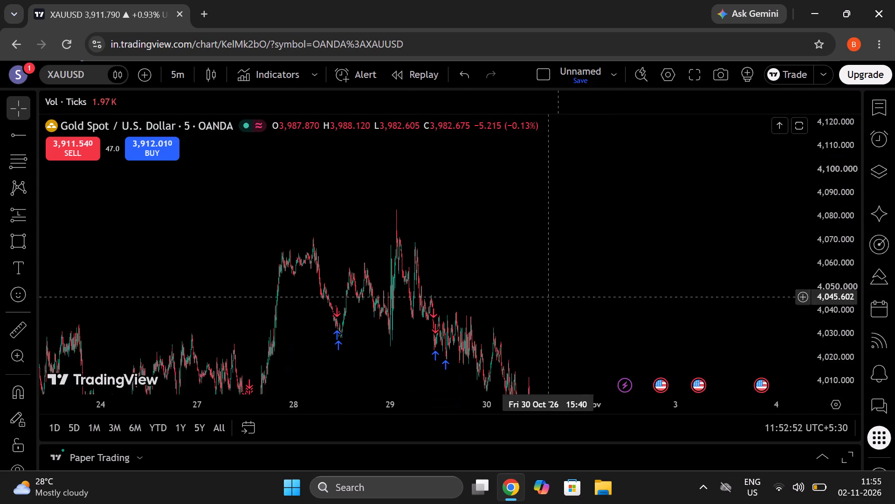
left_click_drag(435, 206, 413, 186)
left_click_drag(611, 322, 475, 183)
left_click_drag(558, 345, 498, 204)
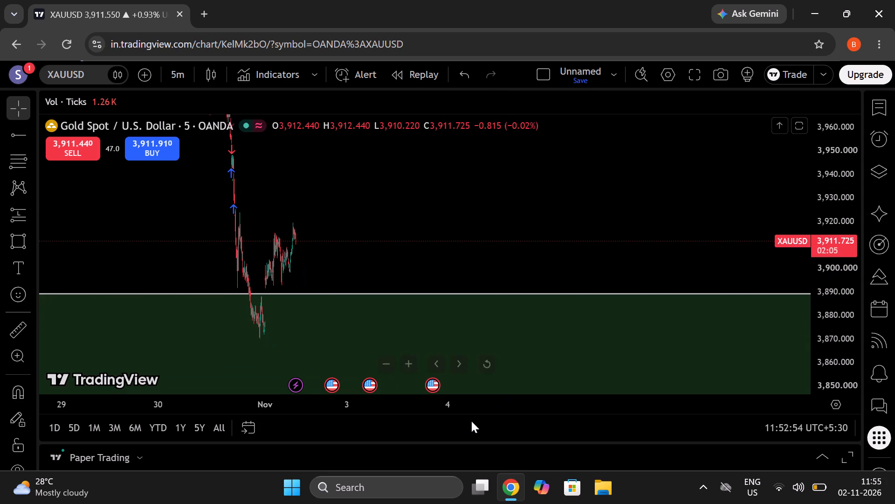
left_click_drag(845, 217, 837, 286)
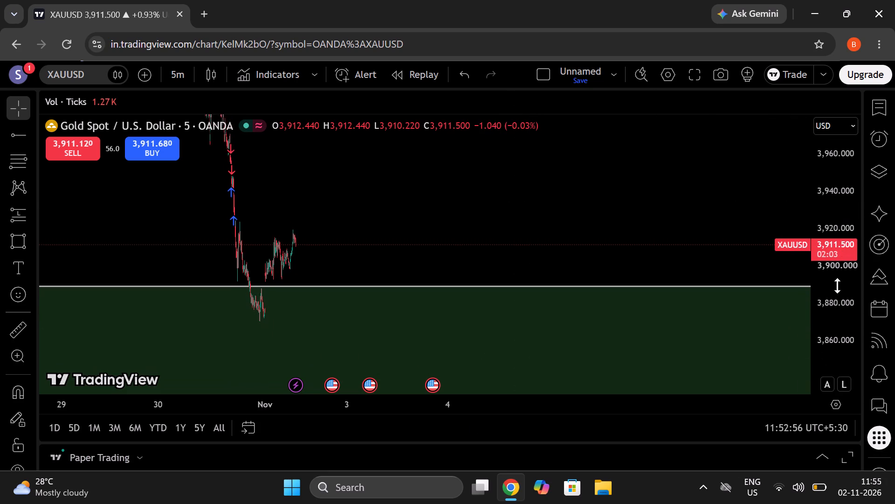
left_click_drag(837, 286, 836, 334)
left_click_drag(592, 385, 662, 340)
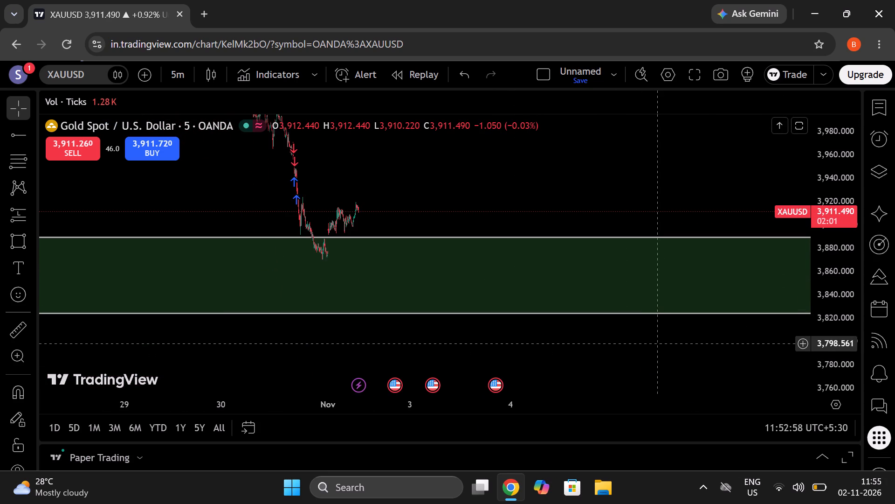
scroll(652, 342, "down", 4)
left_click_drag(840, 203, 833, 336)
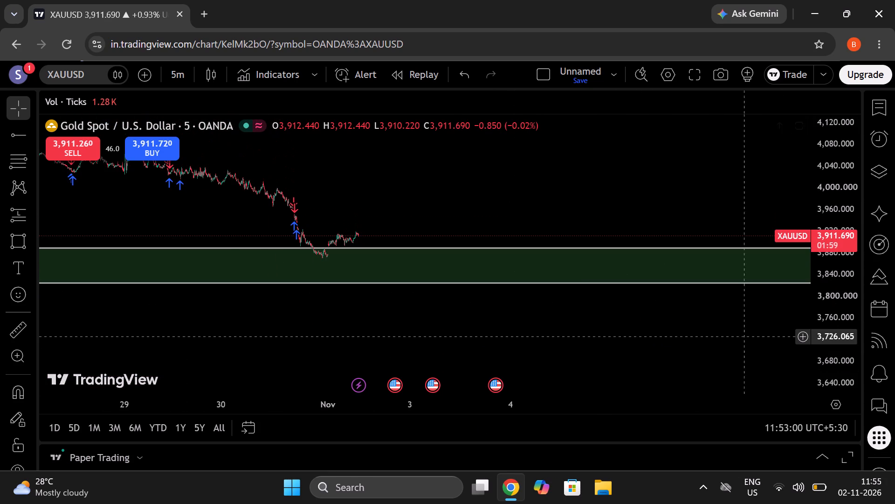
left_click_drag(425, 339, 546, 423)
Show the chart in fullscreen and examine 5-minute price between the red and green zones from 24 October to 2 November 2026.
left_click(694, 68)
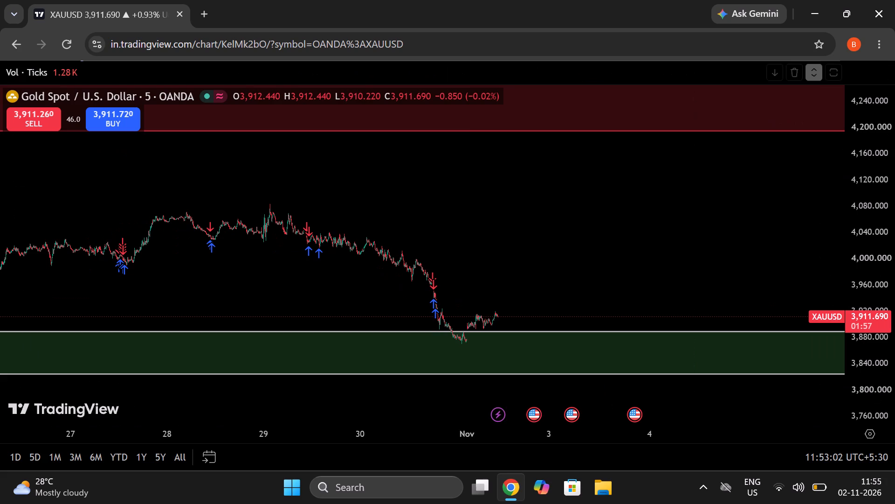
left_click_drag(503, 212, 580, 273)
scroll(581, 274, "down", 4)
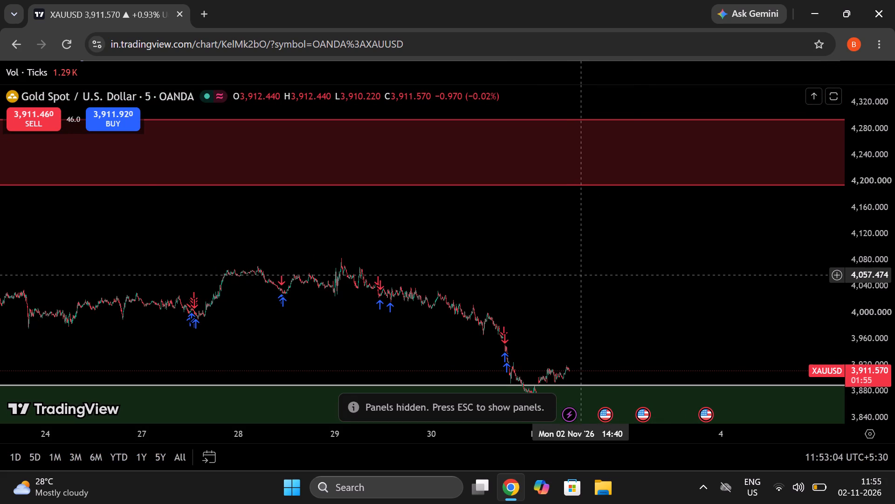
scroll(634, 325, "down", 8)
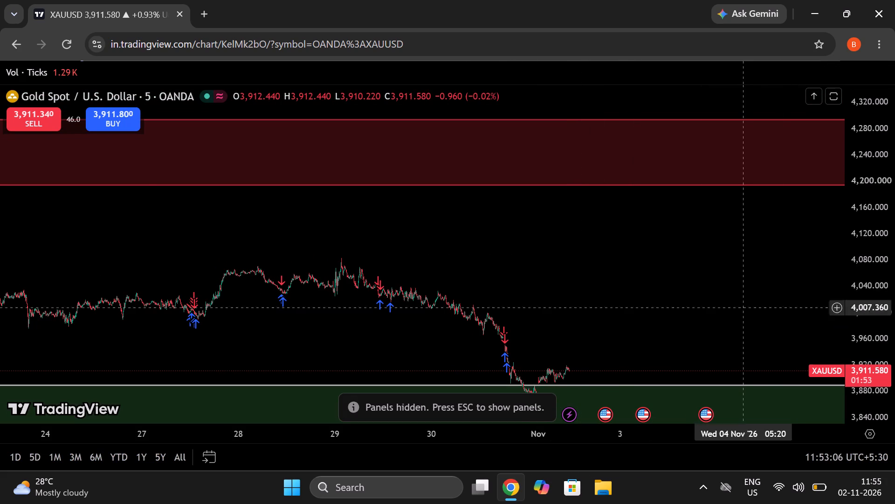
scroll(742, 326, "down", 3)
scroll(742, 326, "up", 4)
scroll(742, 326, "down", 4)
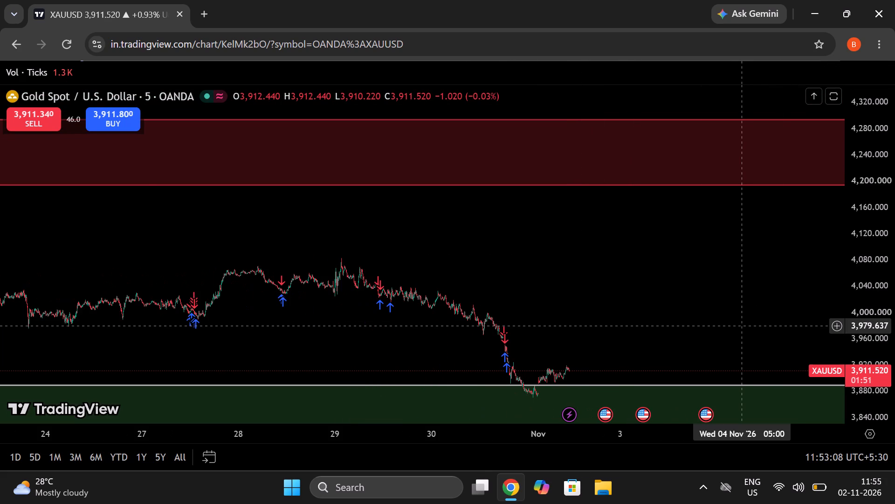
scroll(742, 326, "down", 7)
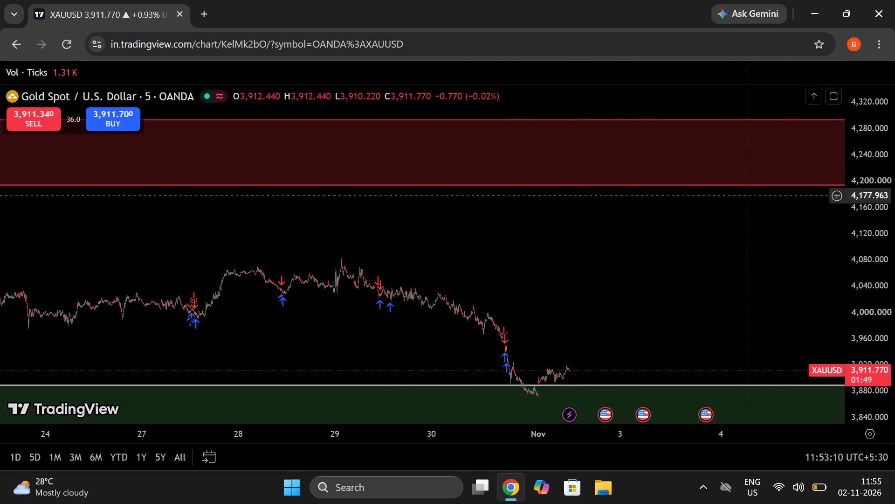
scroll(535, 308, "down", 4)
Examine the 5-minute movement below the red zone from about 20 to 30 October 2026, and exit fullscreen.
left_click_drag(462, 194, 654, 406)
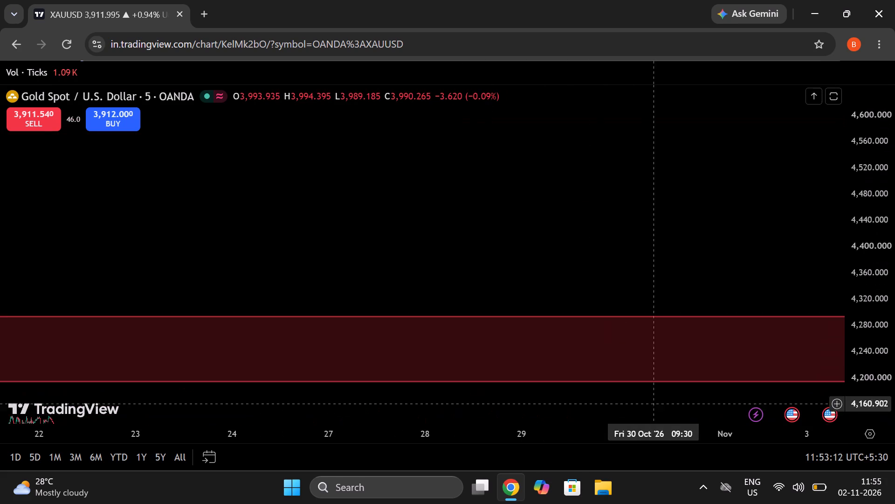
left_click_drag(532, 167, 589, 296)
left_click_drag(813, 285, 772, 105)
left_click_drag(879, 138, 889, 229)
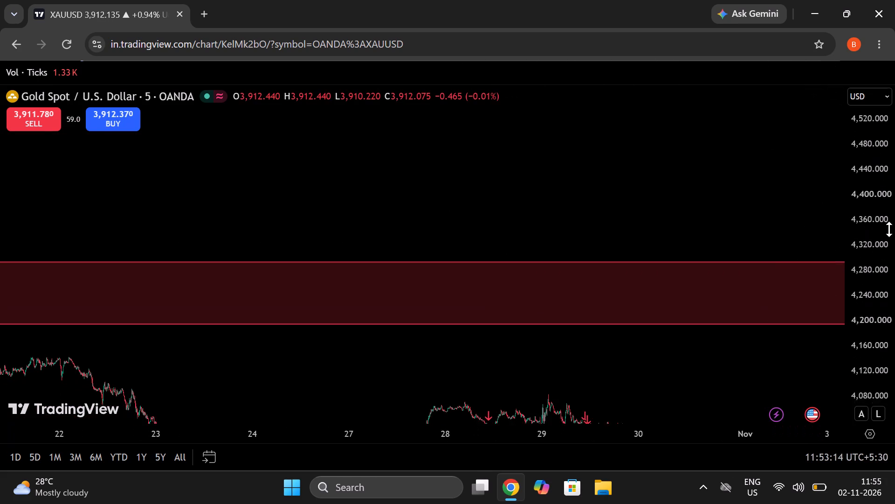
left_click_drag(889, 229, 879, 182)
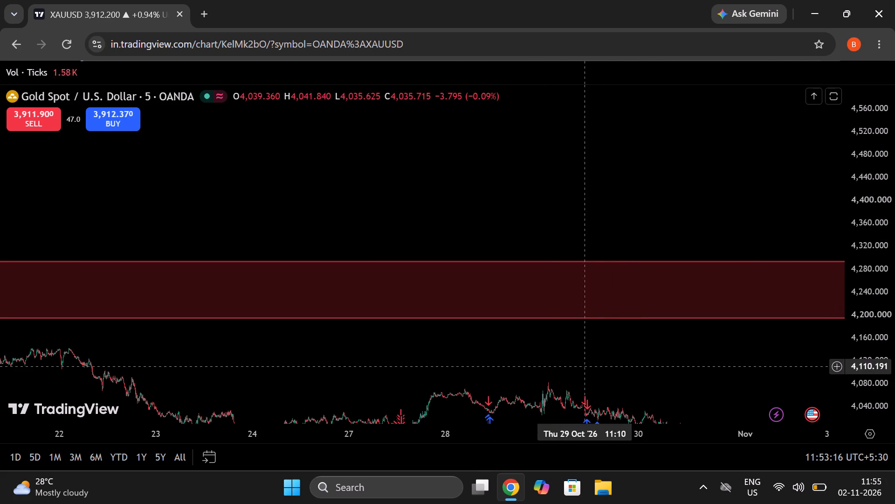
left_click_drag(362, 358, 544, 236)
scroll(541, 279, "down", 6)
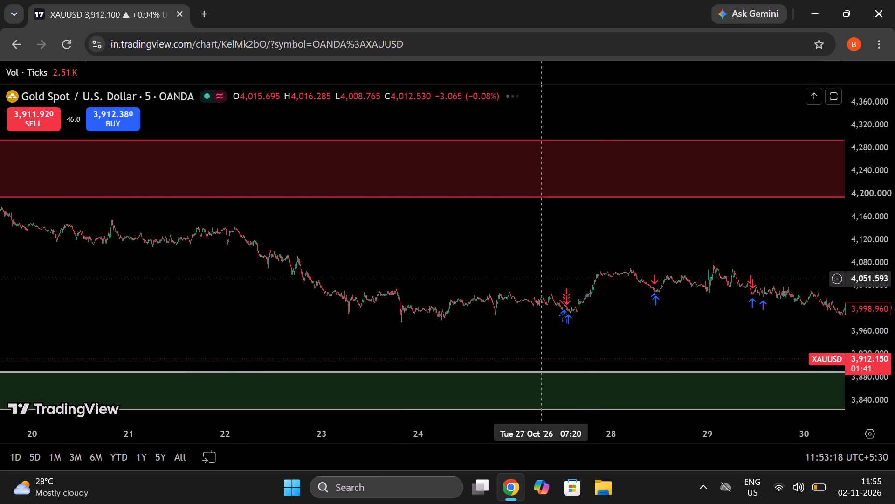
scroll(604, 190, "down", 10)
scroll(605, 226, "up", 5)
scroll(605, 228, "down", 13)
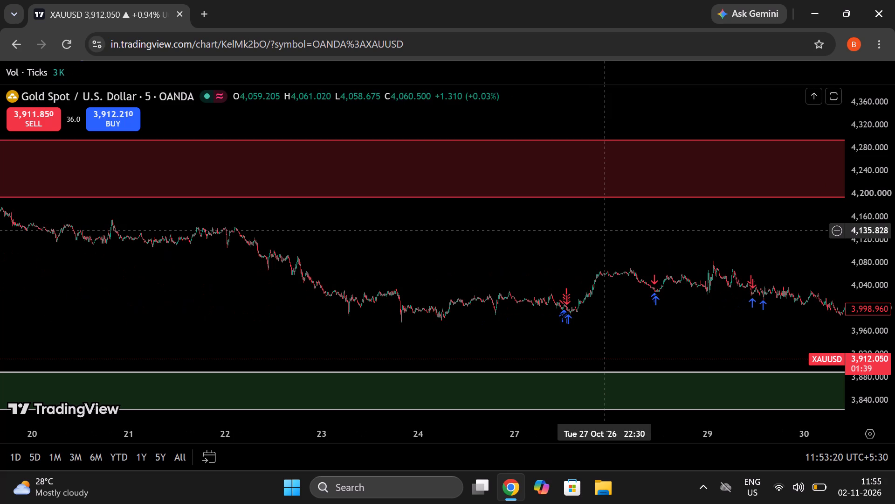
scroll(605, 231, "down", 4)
left_click_drag(318, 437, 379, 441)
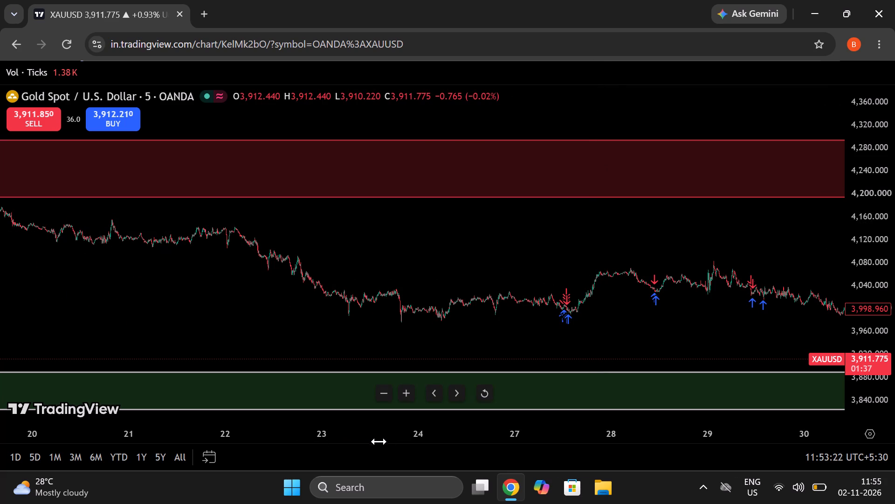
left_click_drag(379, 441, 475, 453)
left_click_drag(352, 428, 407, 428)
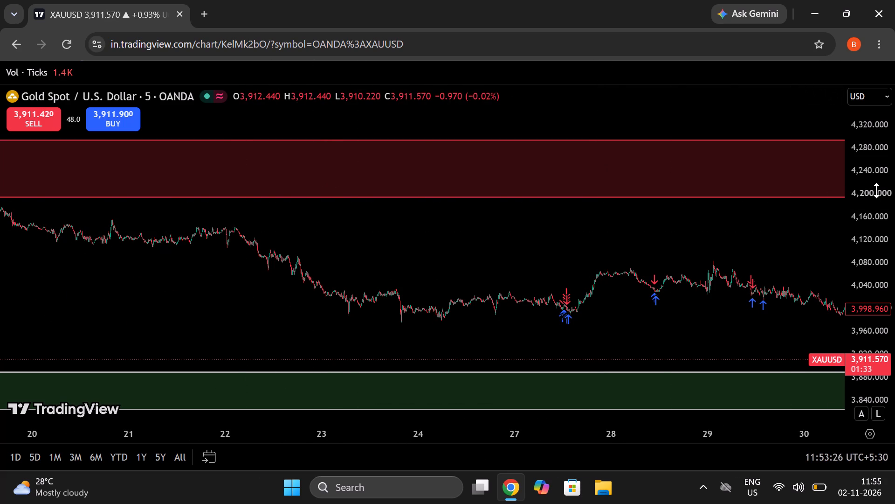
left_click_drag(877, 190, 878, 217)
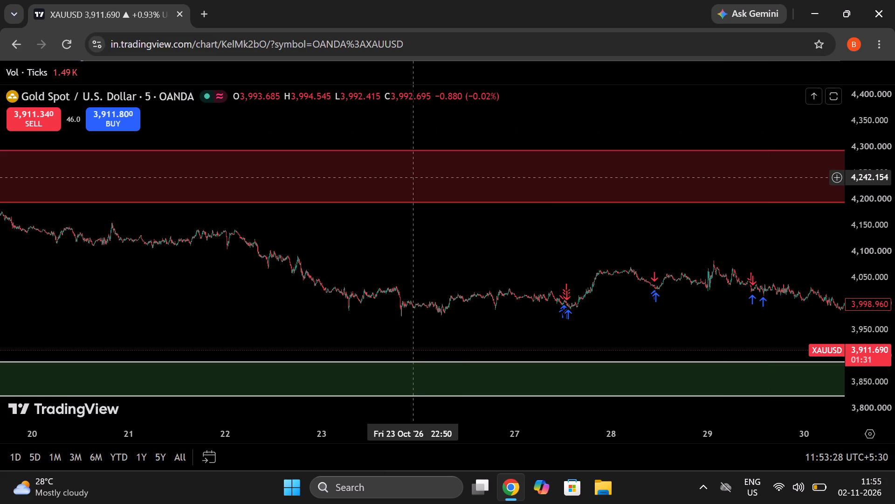
key("Escape")
Examine the 5-minute price history between the red and green zones back to about 19 October 2026.
scroll(402, 253, "down", 5)
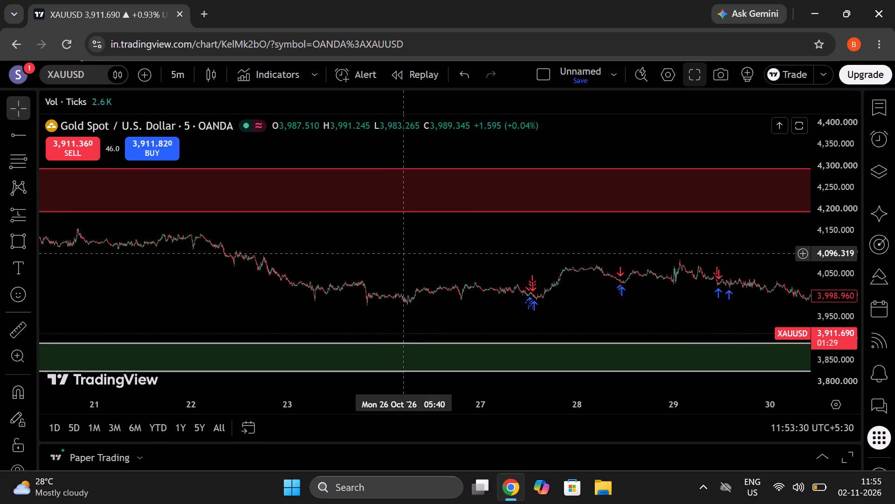
scroll(404, 254, "down", 6)
scroll(405, 254, "up", 1)
scroll(413, 250, "down", 11)
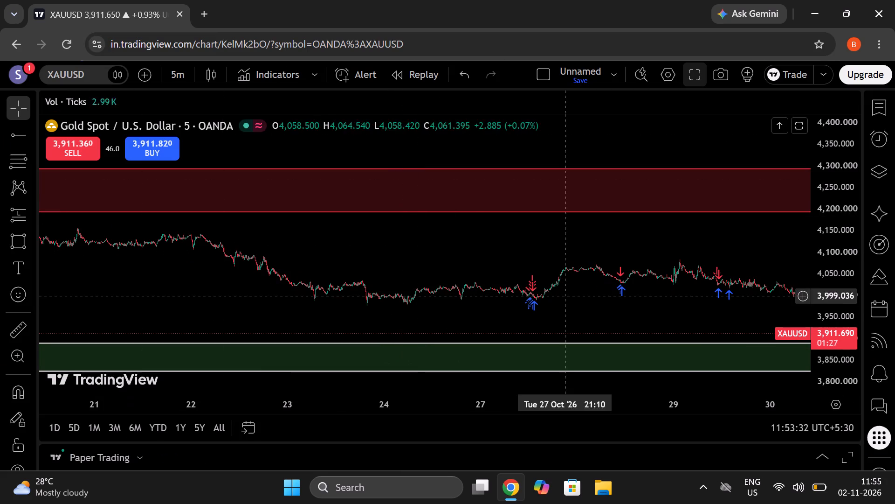
left_click_drag(249, 402, 328, 406)
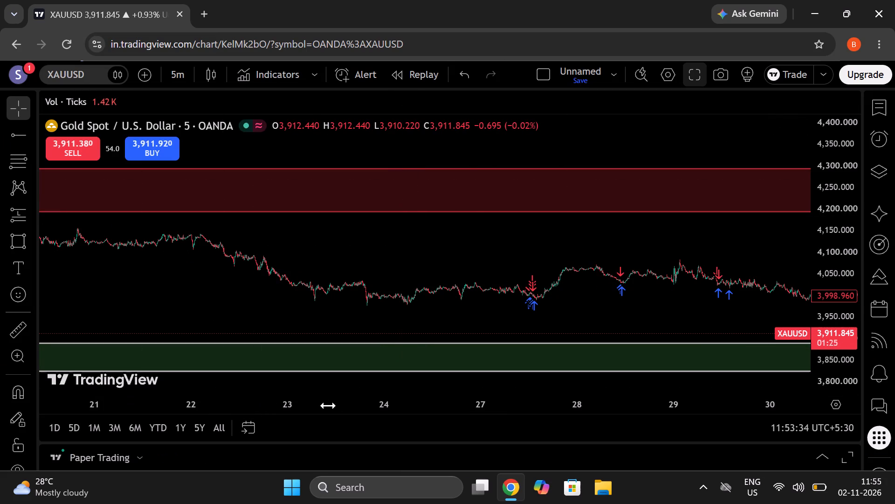
left_click_drag(328, 406, 266, 406)
left_click_drag(335, 418, 222, 413)
left_click_drag(315, 411, 320, 401)
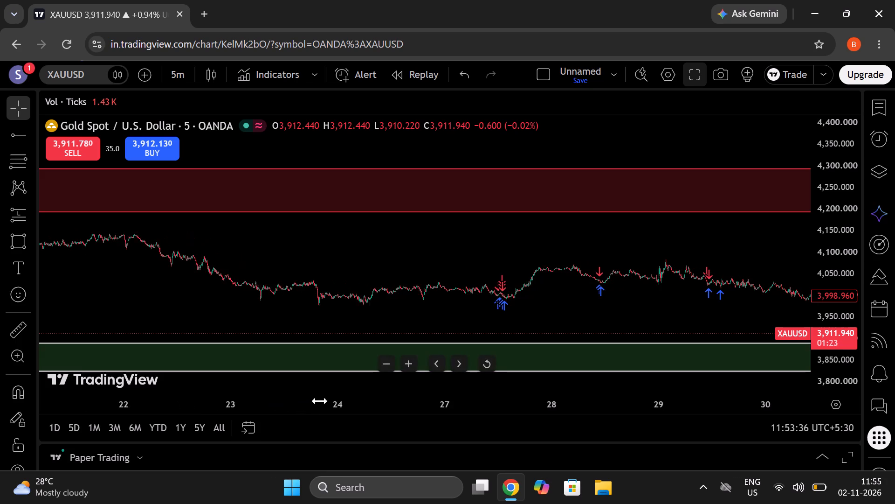
left_click_drag(320, 401, 455, 401)
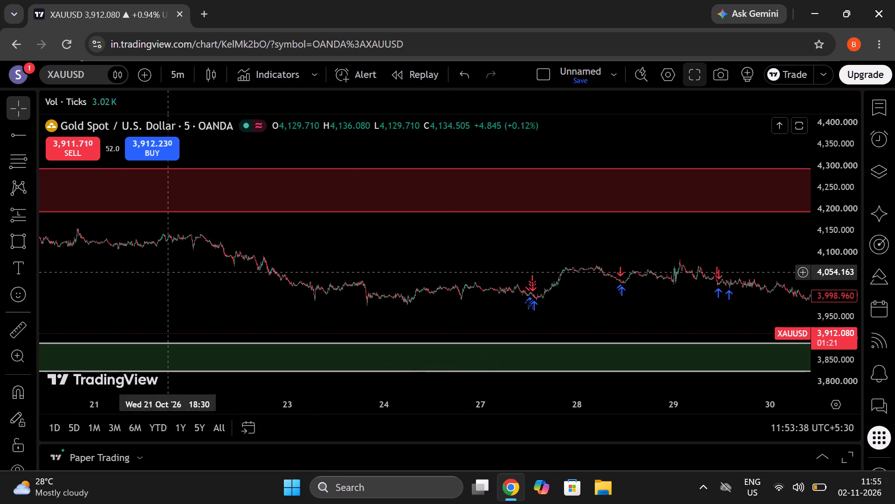
left_click_drag(203, 294, 211, 366)
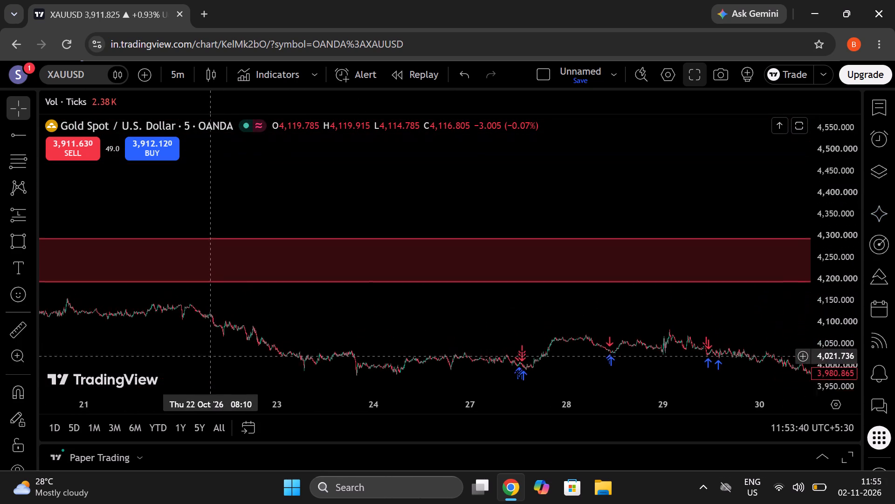
left_click_drag(211, 366, 894, 313)
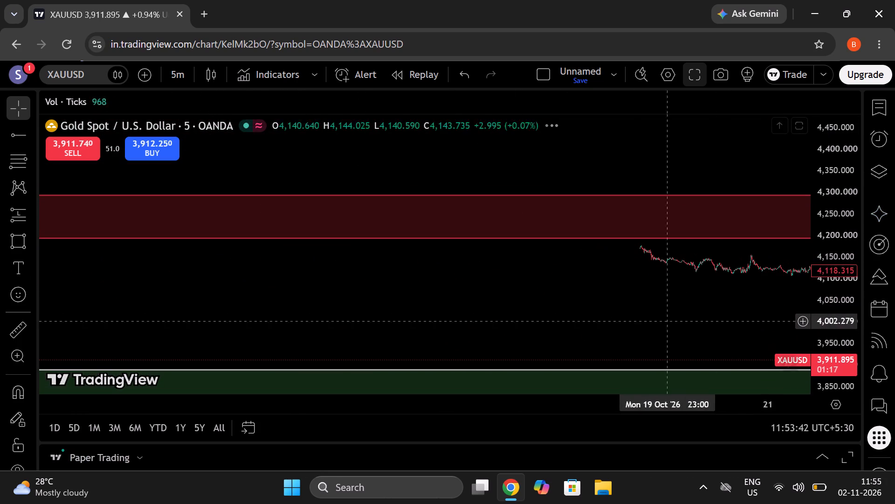
left_click_drag(846, 224, 834, 275)
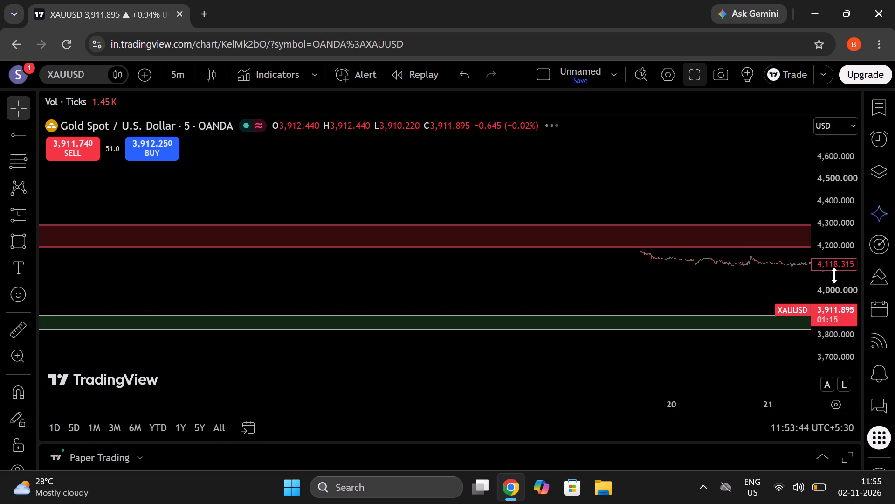
left_click_drag(834, 275, 833, 209)
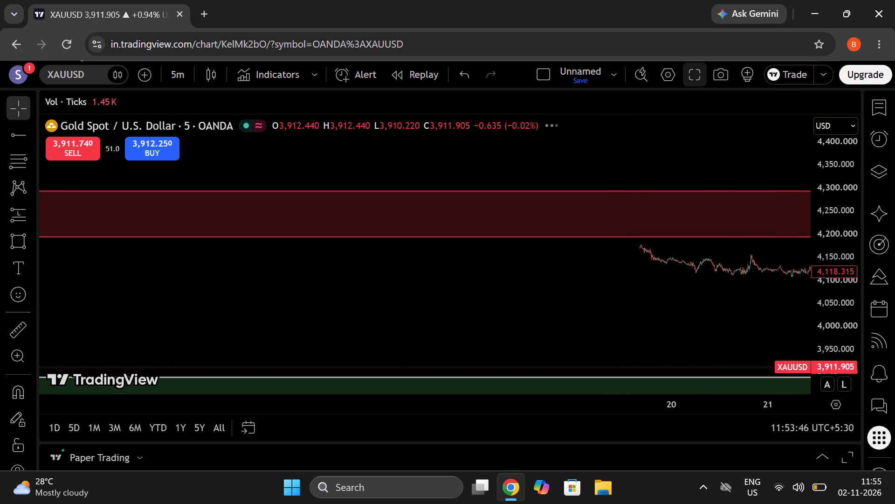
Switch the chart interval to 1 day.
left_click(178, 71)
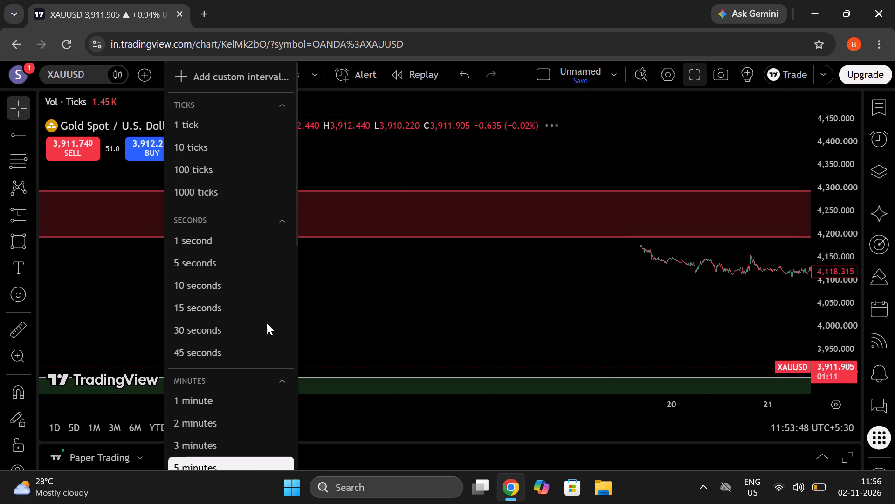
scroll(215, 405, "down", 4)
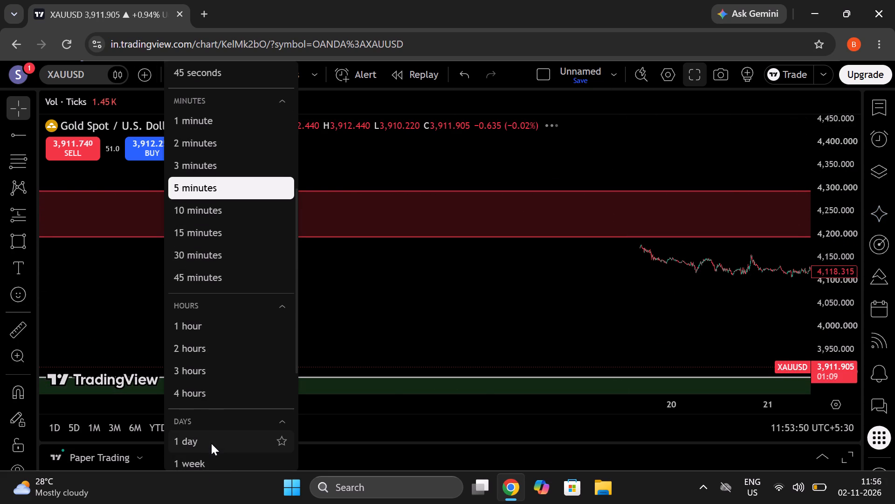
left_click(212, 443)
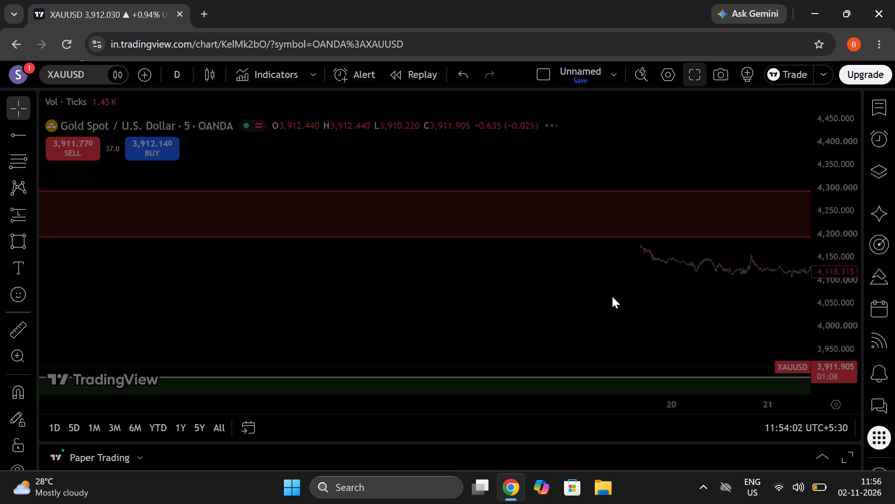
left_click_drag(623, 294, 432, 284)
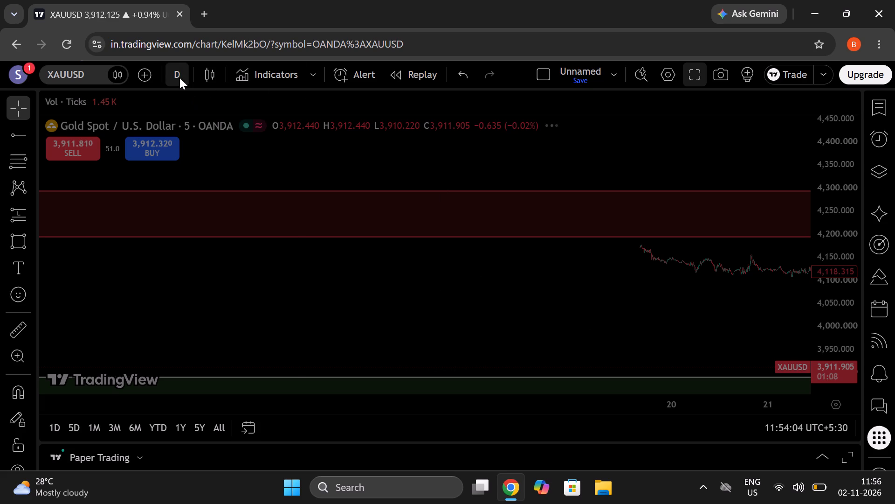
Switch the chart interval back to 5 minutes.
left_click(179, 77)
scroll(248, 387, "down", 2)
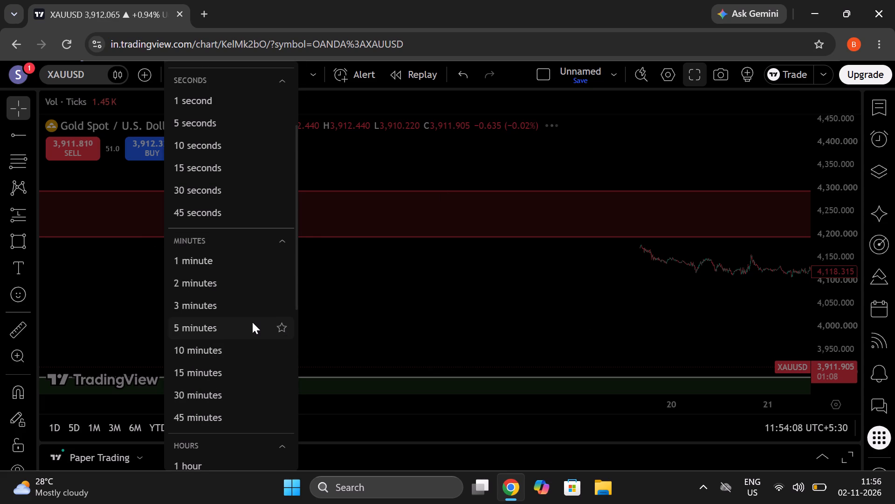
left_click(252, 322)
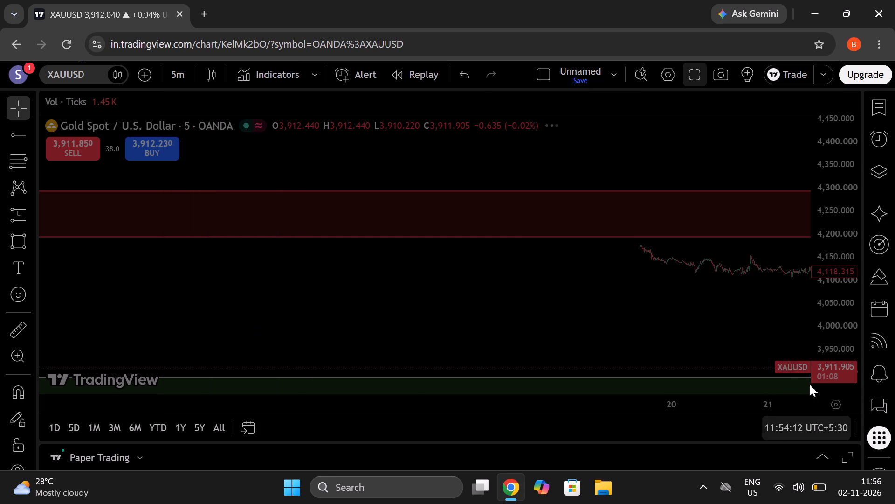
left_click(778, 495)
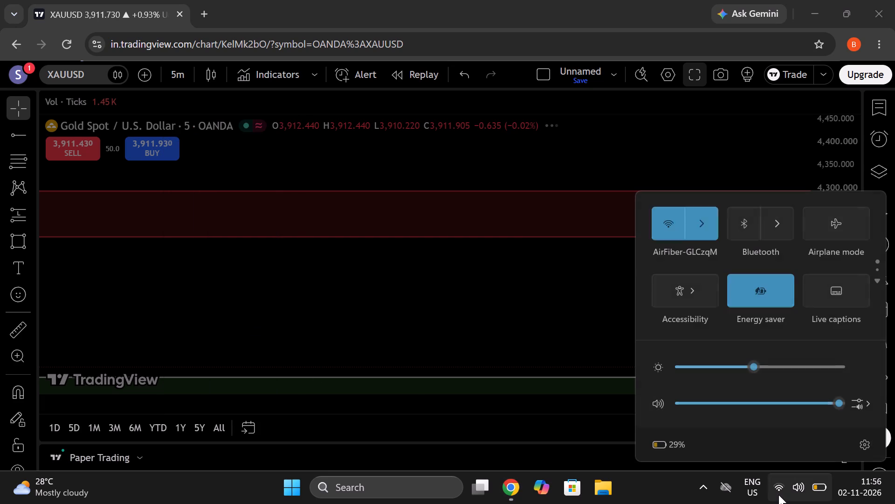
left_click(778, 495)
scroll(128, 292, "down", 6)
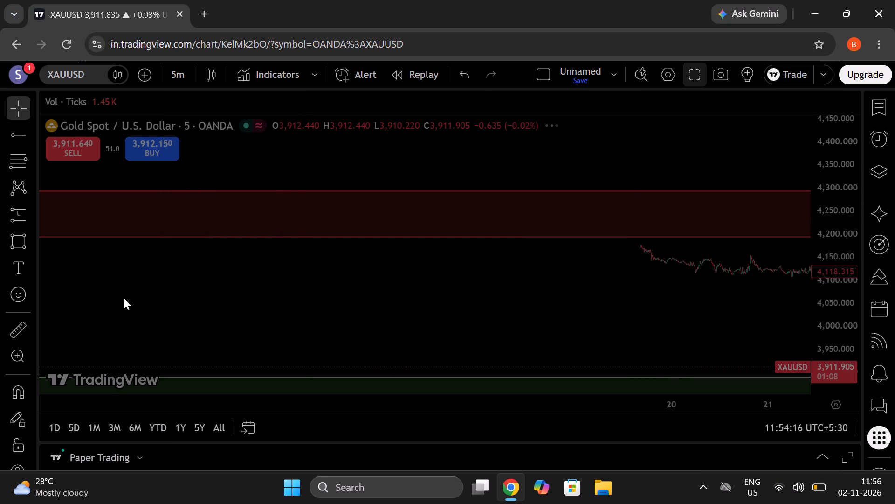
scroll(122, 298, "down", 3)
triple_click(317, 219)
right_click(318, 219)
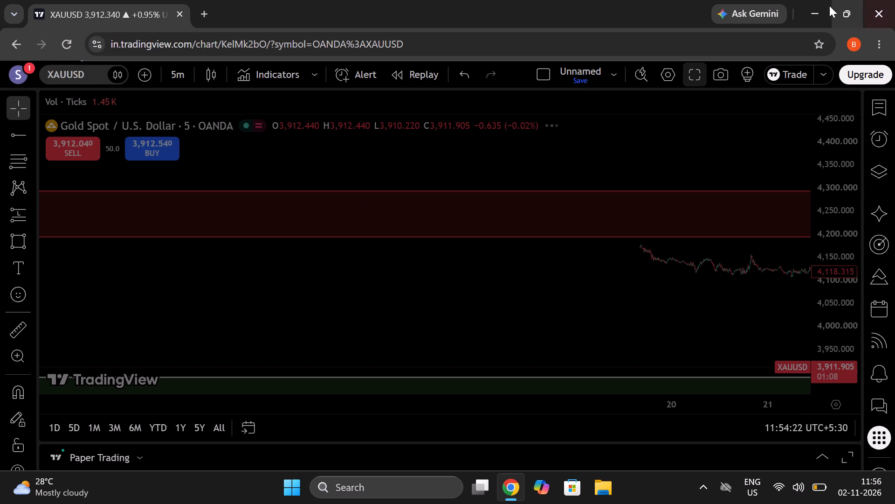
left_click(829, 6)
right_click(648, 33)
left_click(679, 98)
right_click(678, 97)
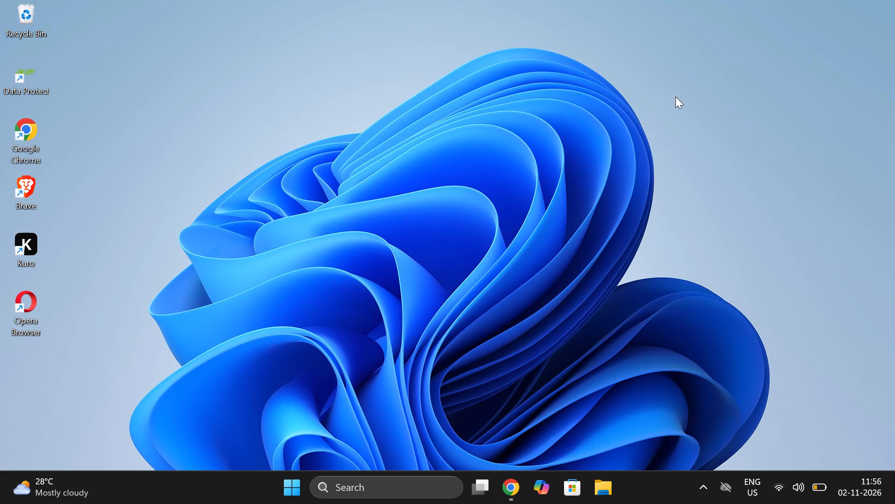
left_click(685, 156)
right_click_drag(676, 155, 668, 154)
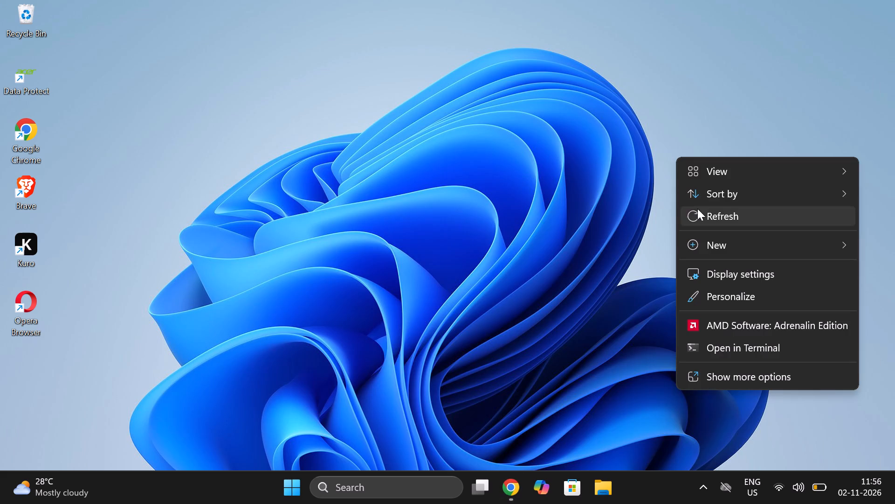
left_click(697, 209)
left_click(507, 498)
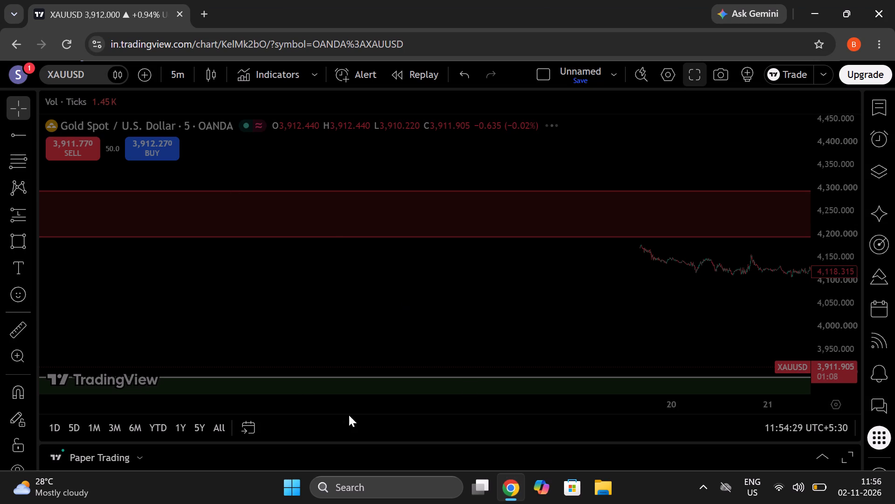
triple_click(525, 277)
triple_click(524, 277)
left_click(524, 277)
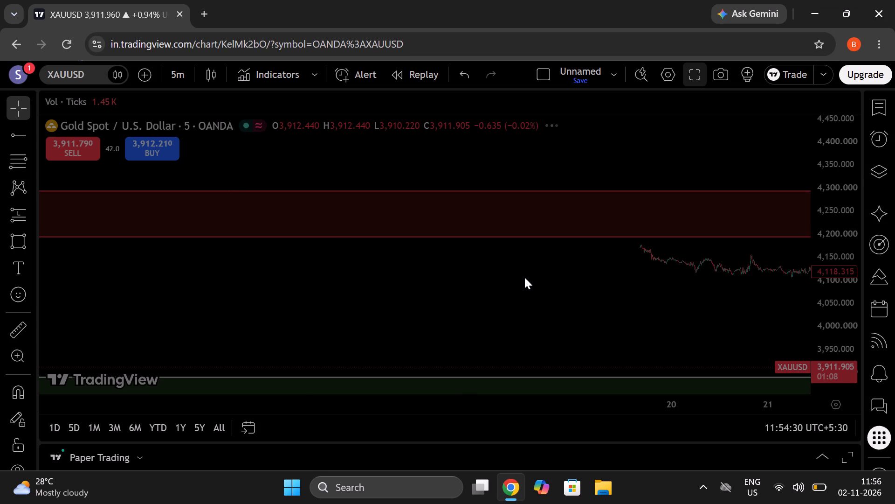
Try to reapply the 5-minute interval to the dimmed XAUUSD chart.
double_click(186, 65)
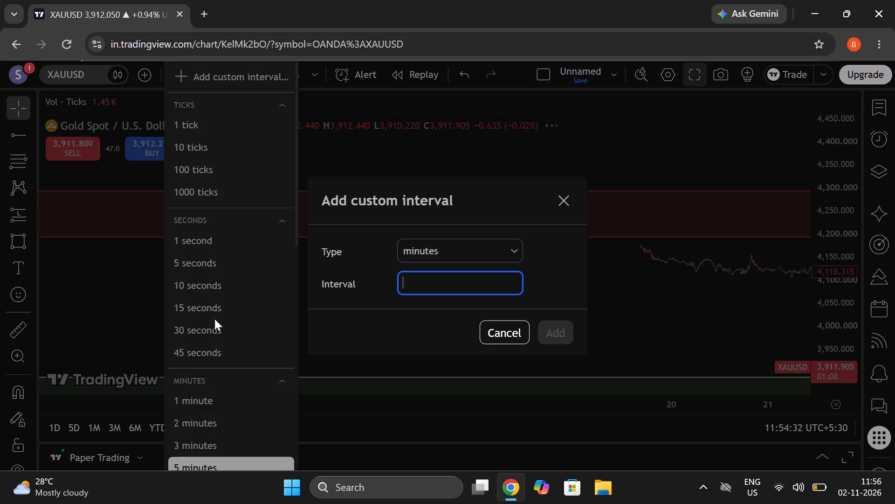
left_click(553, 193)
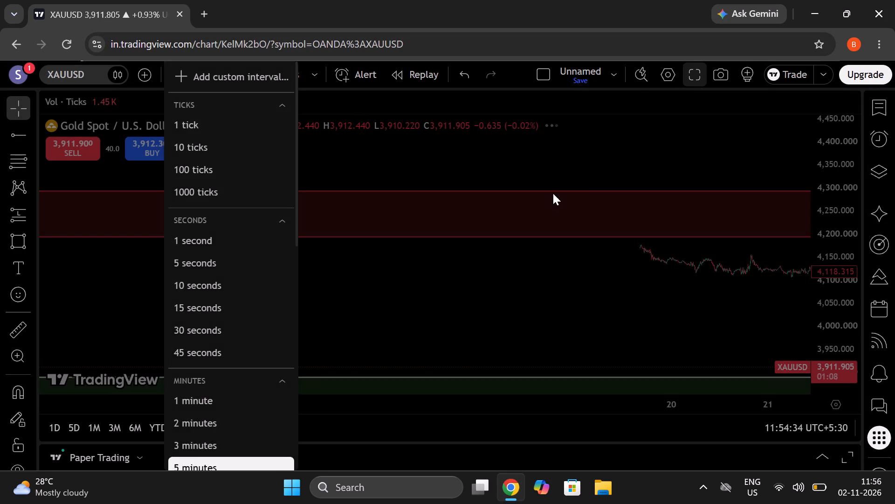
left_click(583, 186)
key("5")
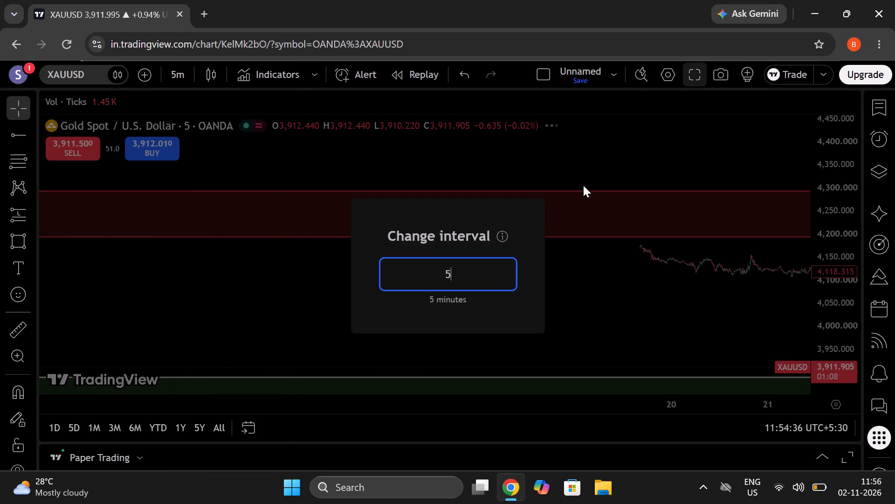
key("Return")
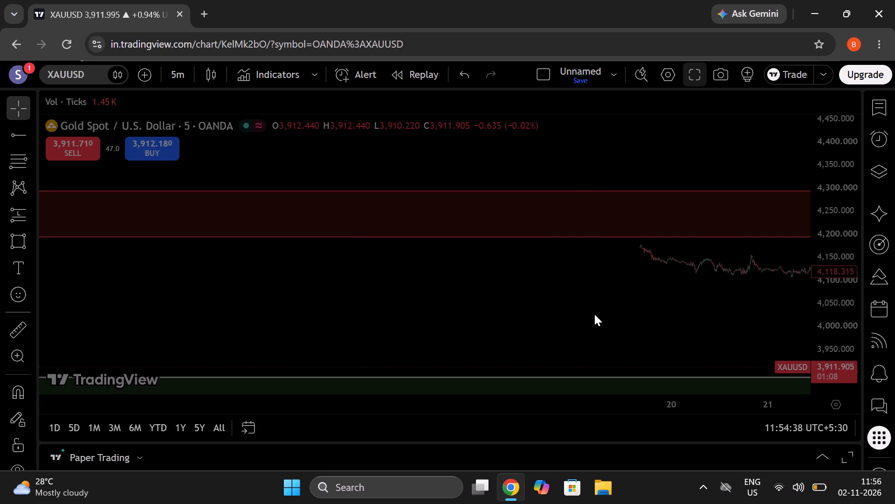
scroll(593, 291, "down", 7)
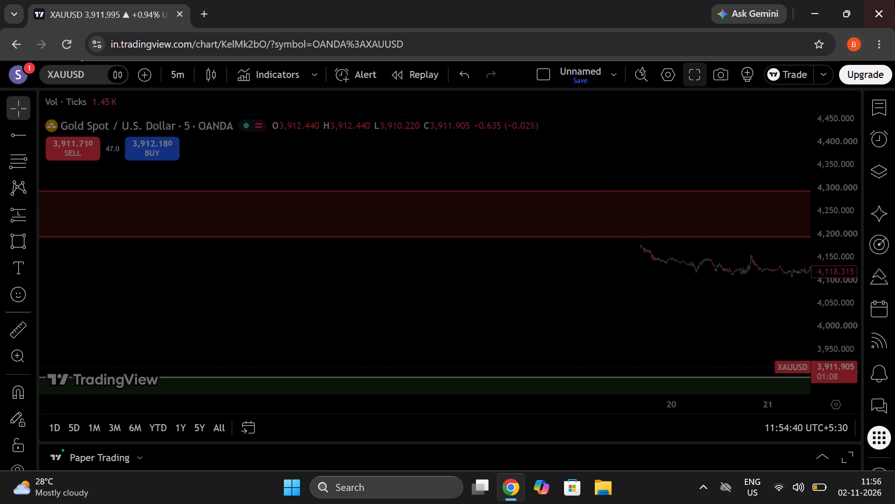
Close Chrome, relaunch it, and reopen the TradingView XAUUSD chart from the browsing history.
left_click(894, 0)
left_click(523, 142)
right_click(504, 154)
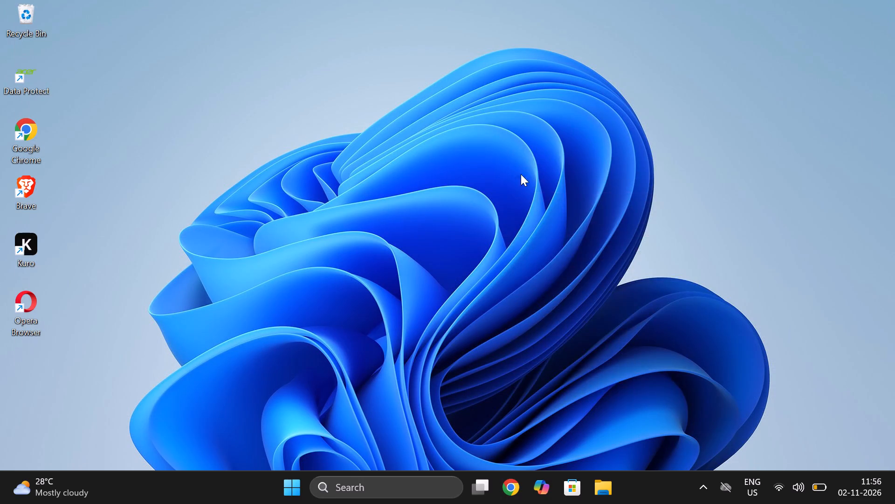
left_click(534, 211)
left_click(516, 490)
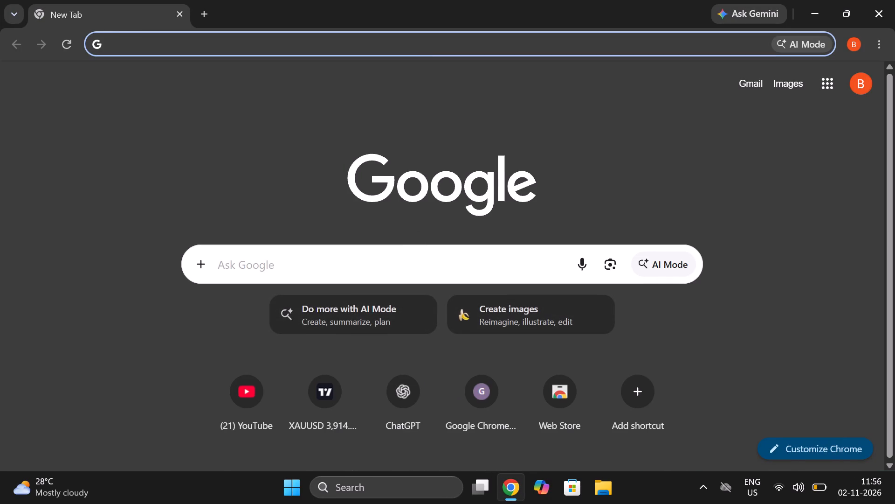
key("ctrl+h")
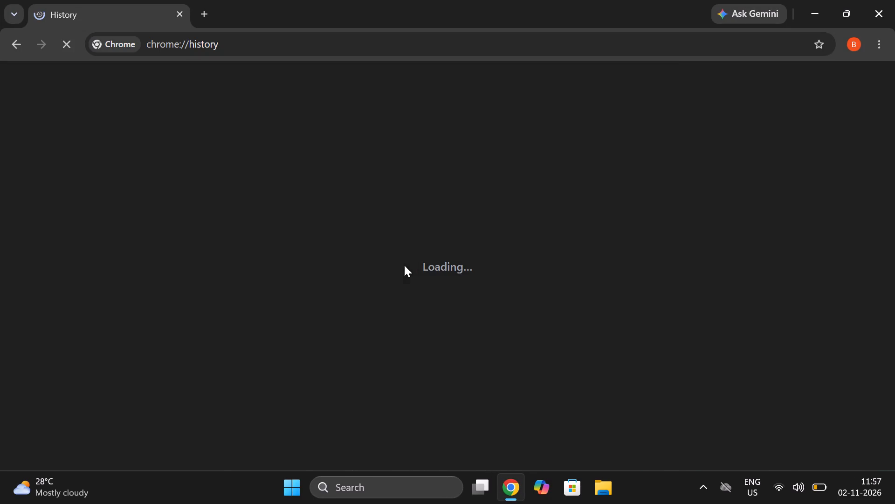
left_click(352, 229)
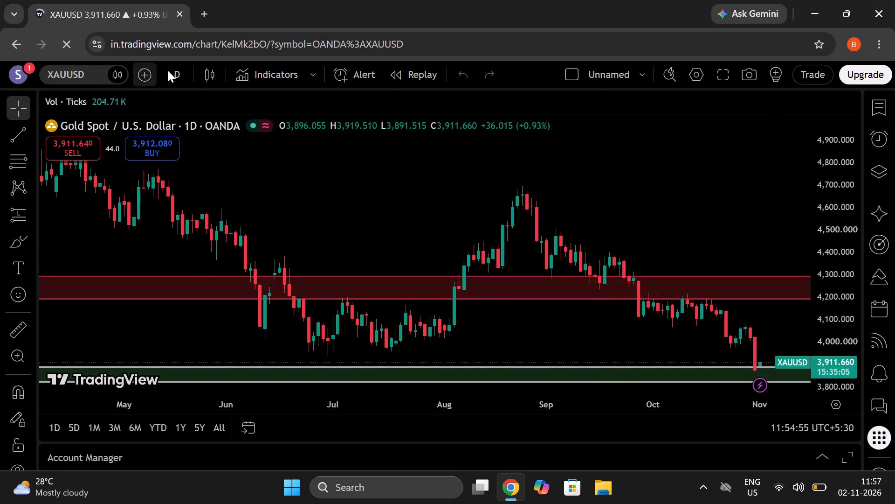
Set the reloaded XAUUSD chart's interval to 5 minutes.
left_click(182, 71)
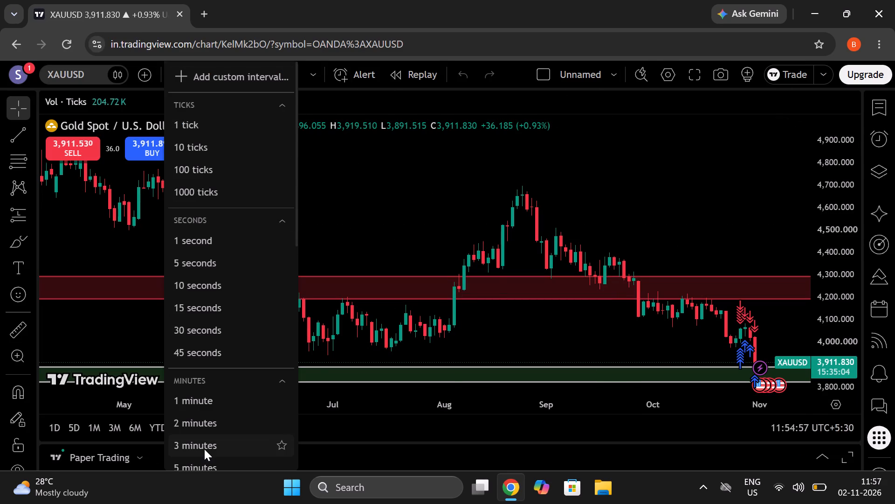
left_click(207, 461)
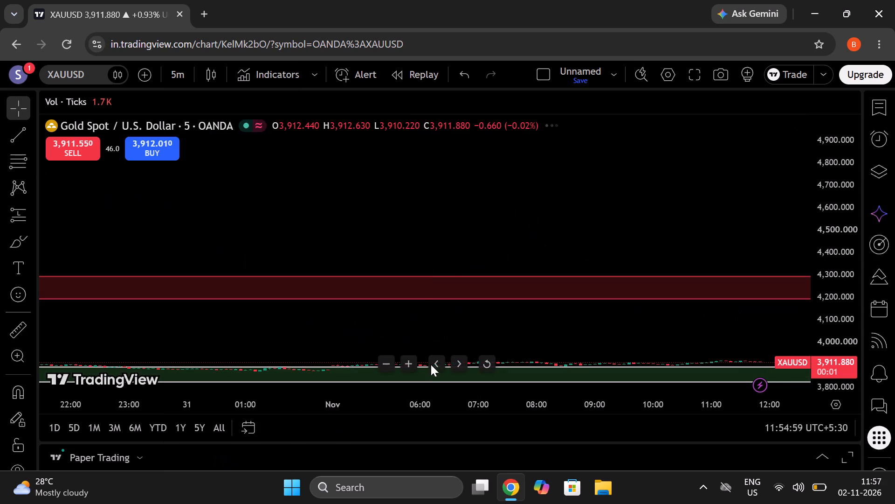
Examine the 5-minute price history between the red and green zones back to about 22 October 2026.
left_click_drag(523, 322, 503, 198)
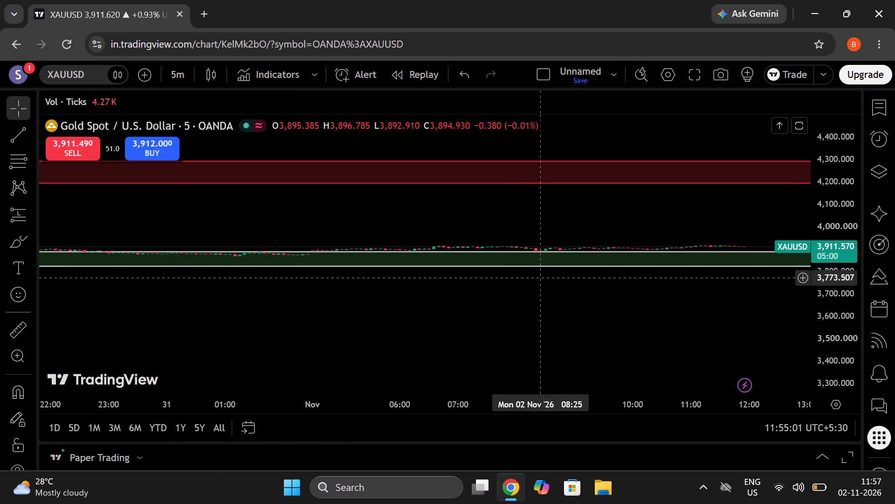
scroll(540, 278, "down", 12)
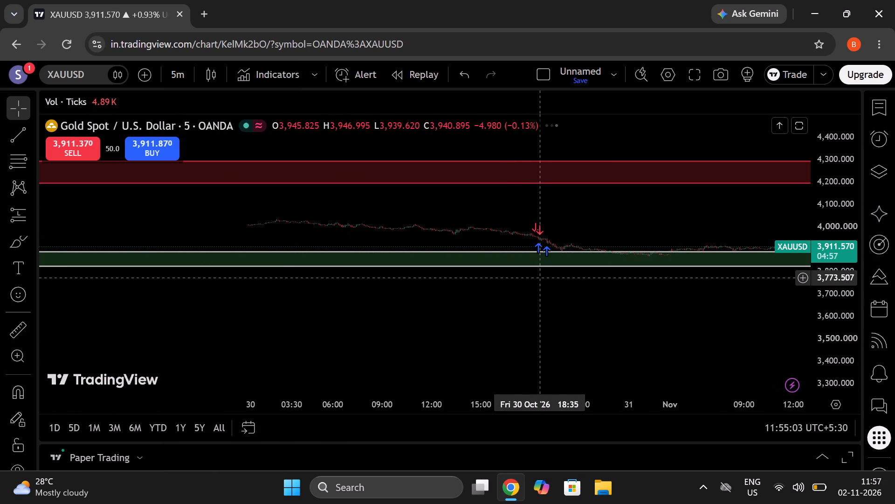
scroll(540, 278, "down", 11)
scroll(540, 278, "down", 16)
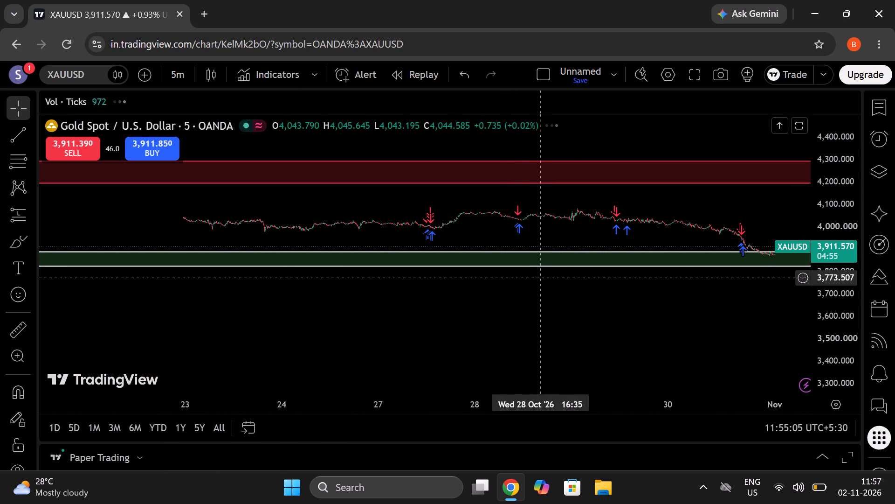
scroll(540, 278, "down", 14)
scroll(540, 278, "down", 7)
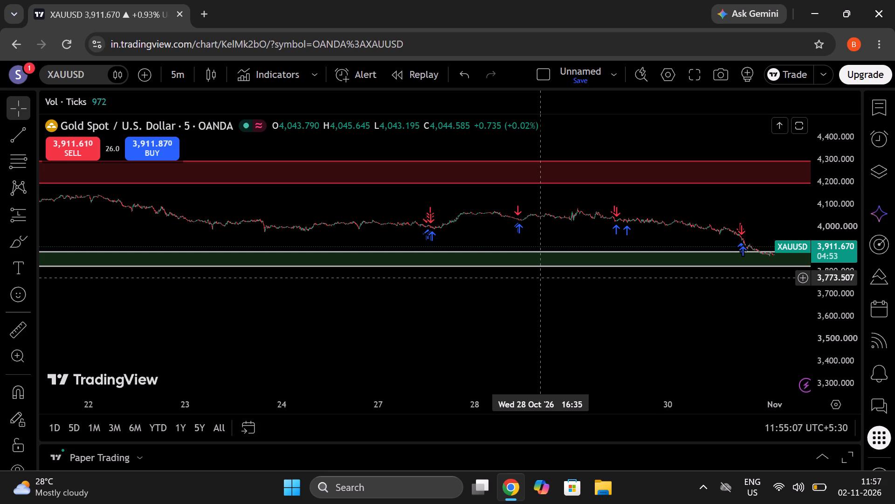
scroll(540, 278, "down", 13)
scroll(540, 278, "up", 6)
scroll(540, 278, "down", 13)
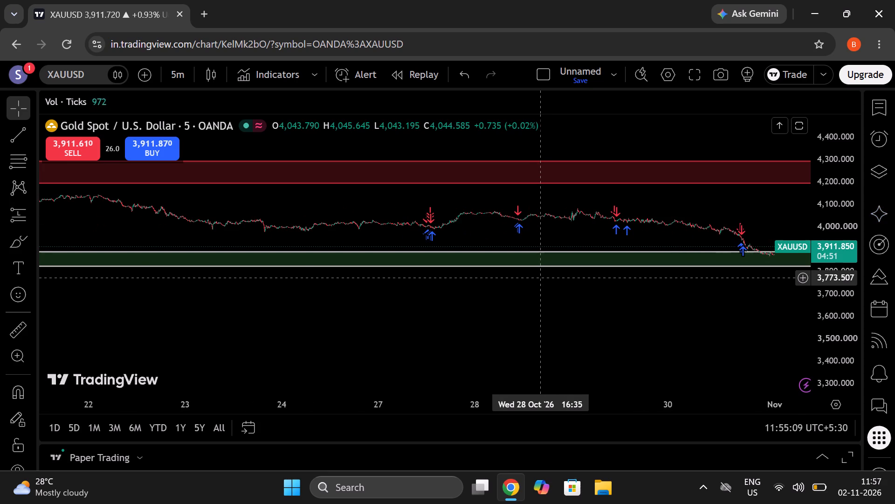
Examine the 5-minute price movement relative to the green zone from about 21 October 2026 to the latest candles.
left_click_drag(76, 213, 169, 196)
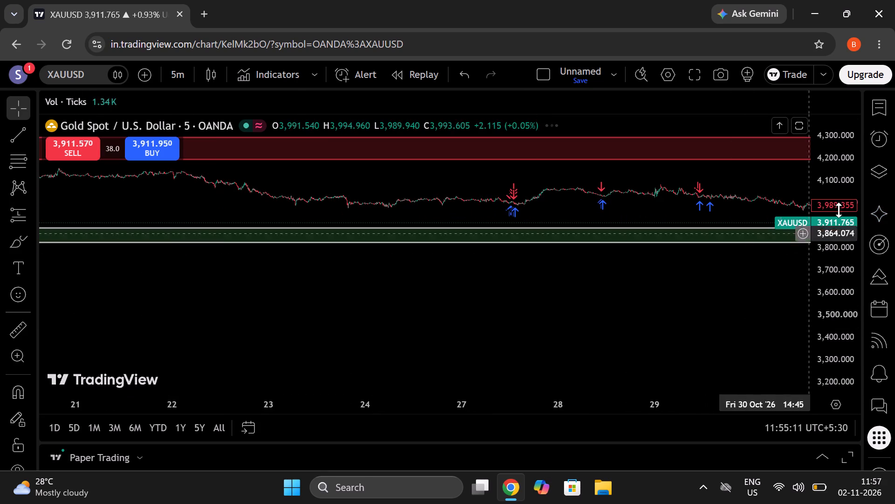
left_click_drag(844, 186, 832, 171)
left_click_drag(834, 301, 834, 170)
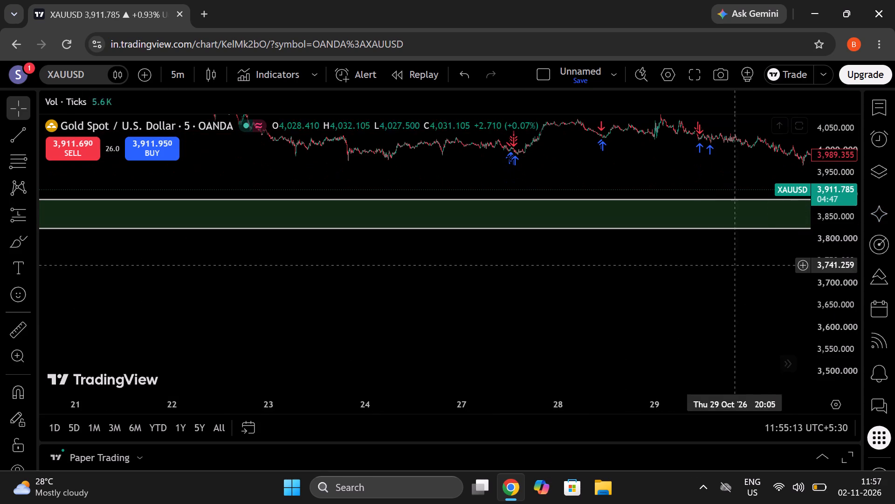
left_click_drag(833, 158, 855, 352)
left_click(535, 184)
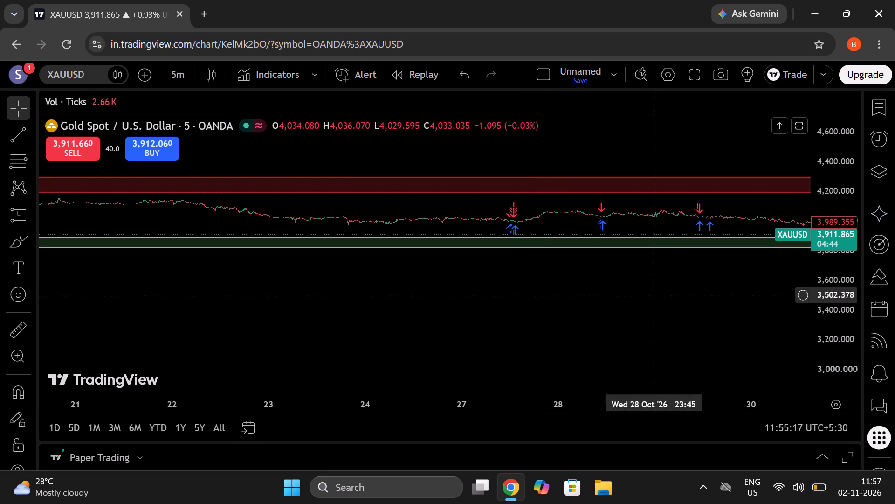
left_click_drag(656, 297, 0, 219)
left_click_drag(477, 191, 456, 343)
left_click_drag(623, 348, 500, 346)
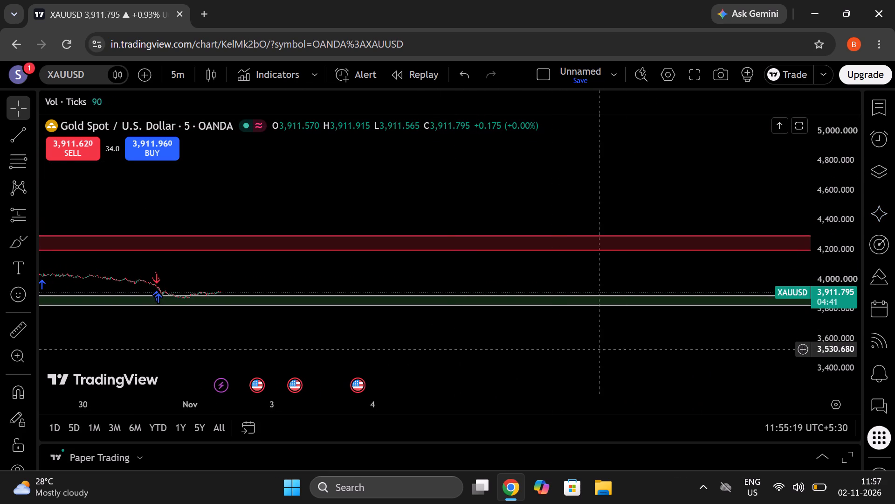
left_click_drag(500, 346, 571, 381)
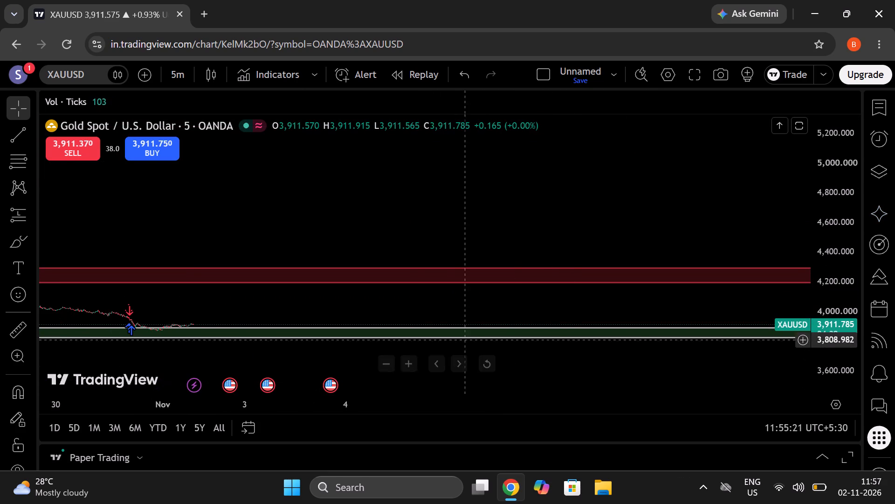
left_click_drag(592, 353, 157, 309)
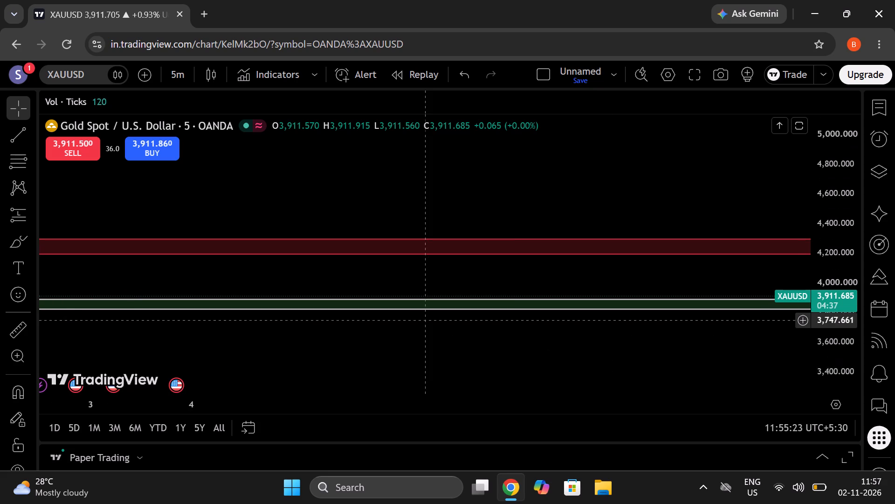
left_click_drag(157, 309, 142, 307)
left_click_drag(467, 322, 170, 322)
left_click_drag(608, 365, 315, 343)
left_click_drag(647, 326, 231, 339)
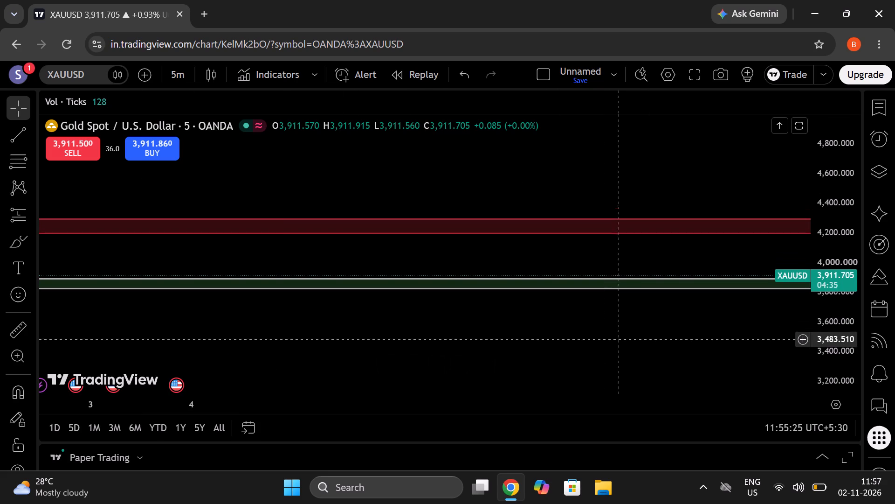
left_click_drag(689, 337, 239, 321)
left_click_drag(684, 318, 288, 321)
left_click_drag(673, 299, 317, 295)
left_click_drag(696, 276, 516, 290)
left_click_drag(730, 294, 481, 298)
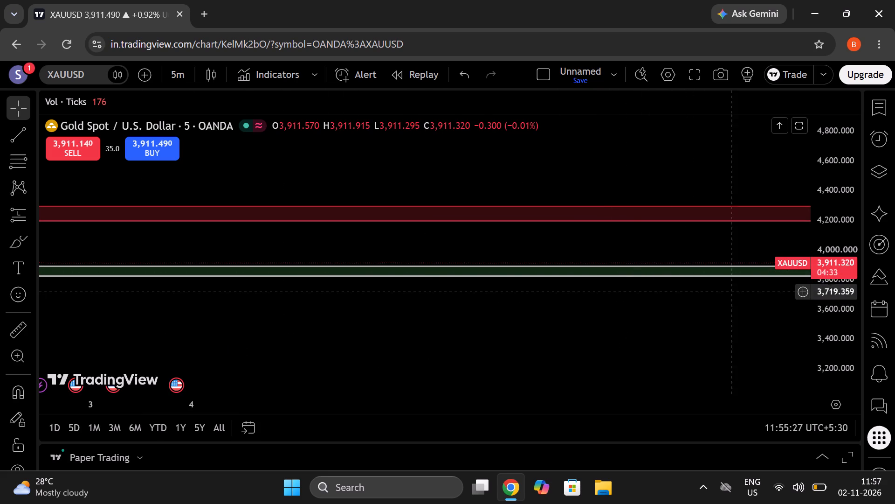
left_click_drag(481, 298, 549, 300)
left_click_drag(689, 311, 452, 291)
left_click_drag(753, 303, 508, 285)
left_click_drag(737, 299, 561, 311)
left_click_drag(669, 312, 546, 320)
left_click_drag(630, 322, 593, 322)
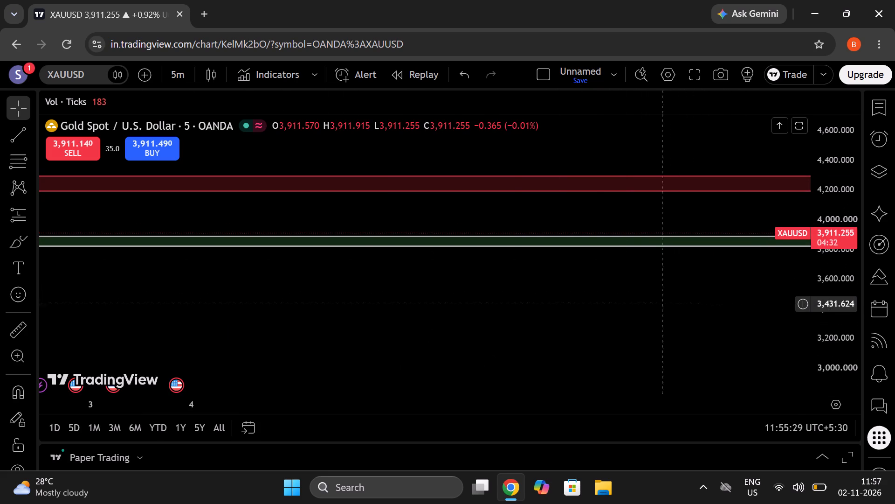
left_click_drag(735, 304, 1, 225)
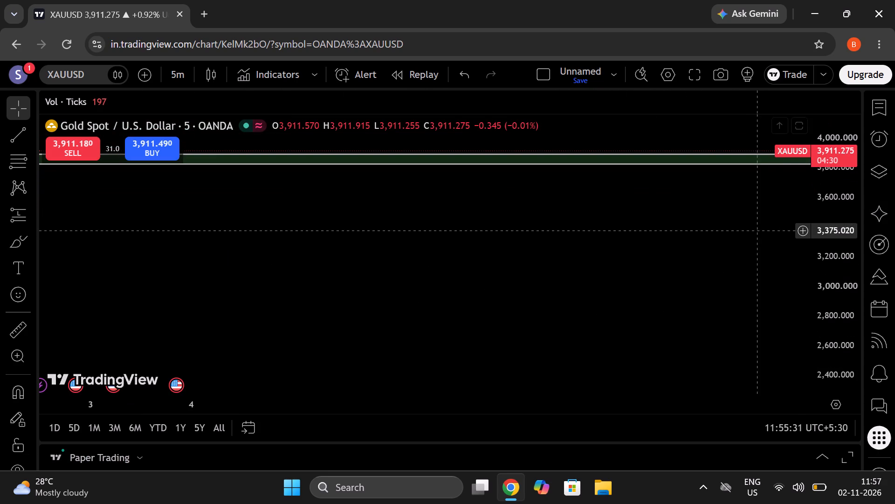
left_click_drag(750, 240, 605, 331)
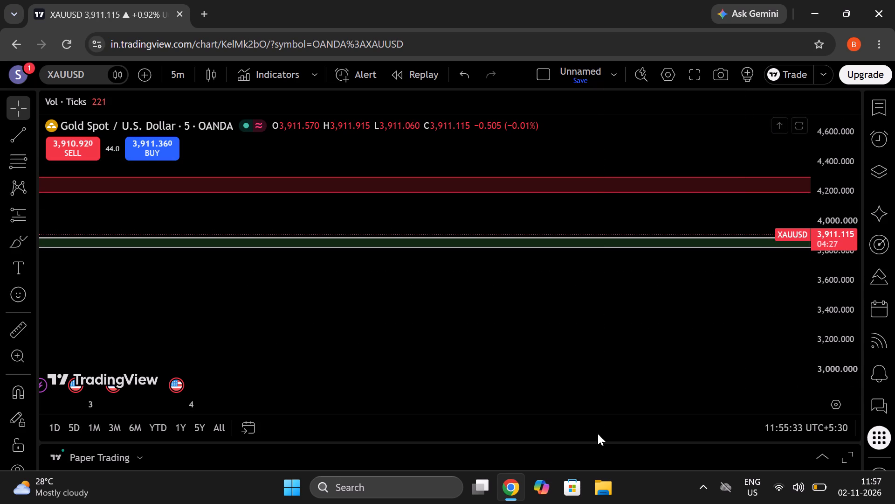
Examine the latest 5-minute XAUUSD candles from about 28 October 2026 relative to the red and green zones.
left_click_drag(613, 427, 557, 423)
left_click_drag(334, 421, 337, 415)
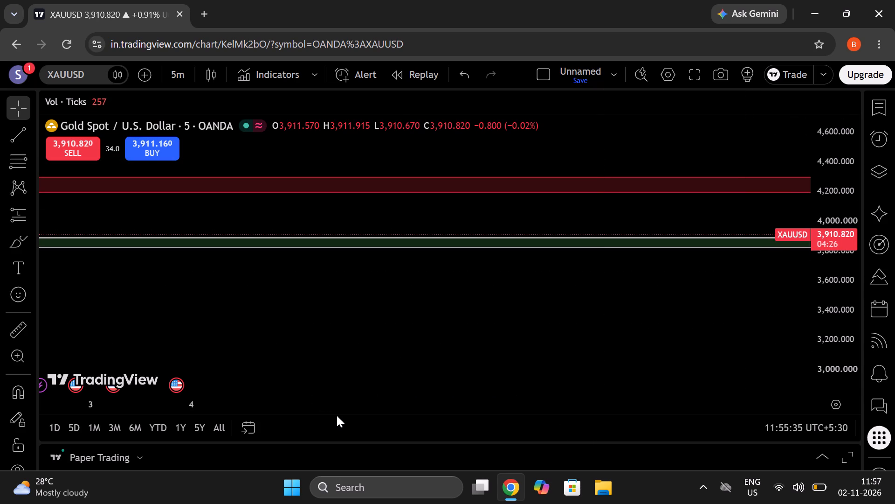
left_click_drag(337, 415, 337, 415)
left_click_drag(392, 409, 270, 390)
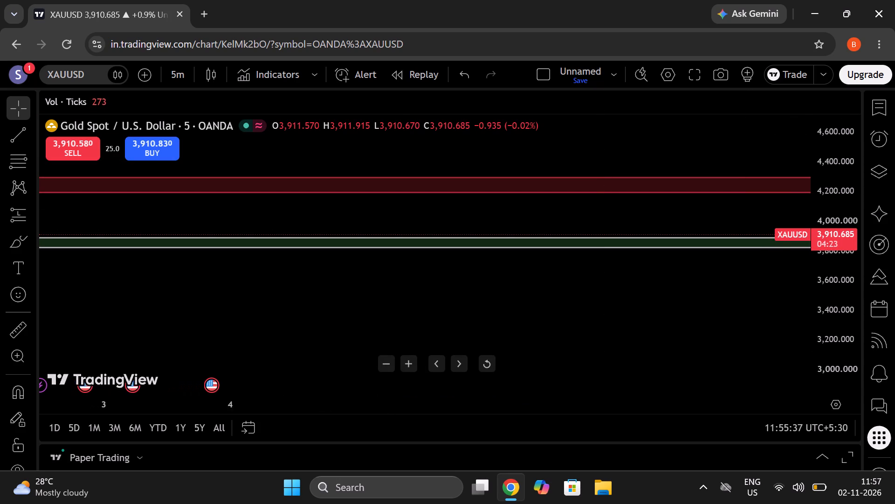
left_click_drag(270, 390, 0, 356)
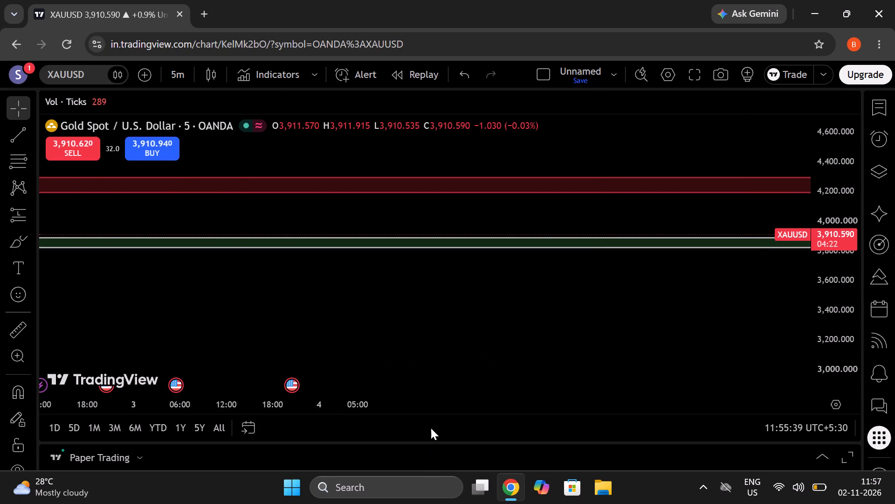
left_click_drag(441, 404, 272, 399)
left_click_drag(534, 401, 465, 398)
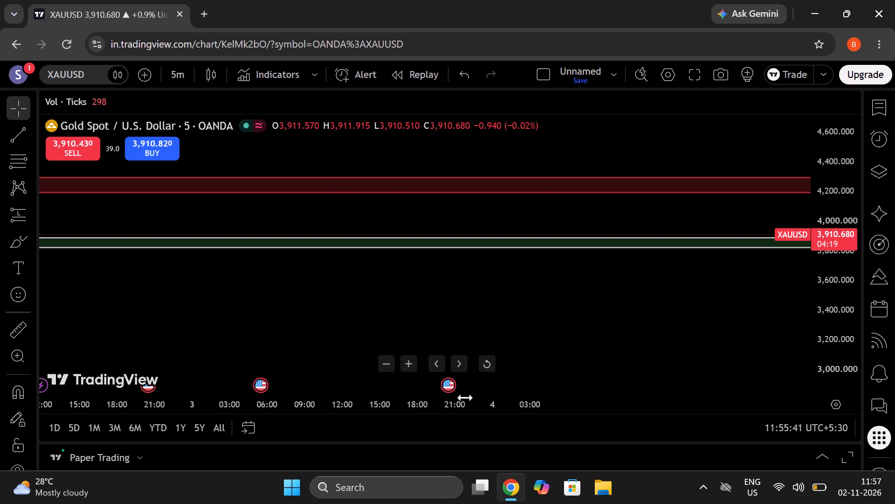
left_click_drag(465, 398, 351, 388)
left_click_drag(593, 384, 433, 373)
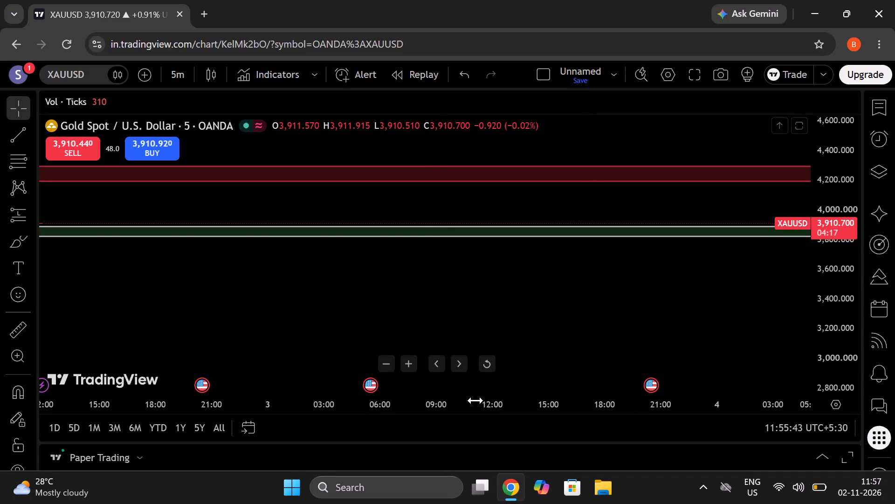
left_click_drag(480, 404, 411, 410)
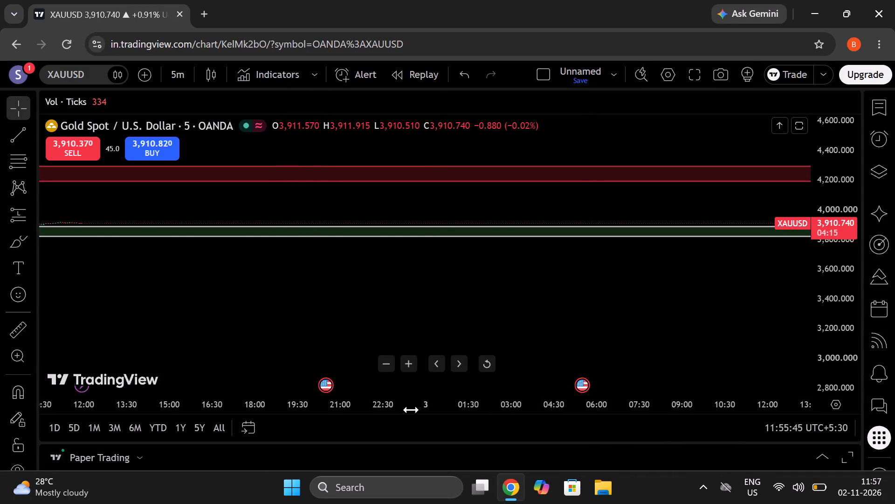
left_click_drag(411, 410, 673, 439)
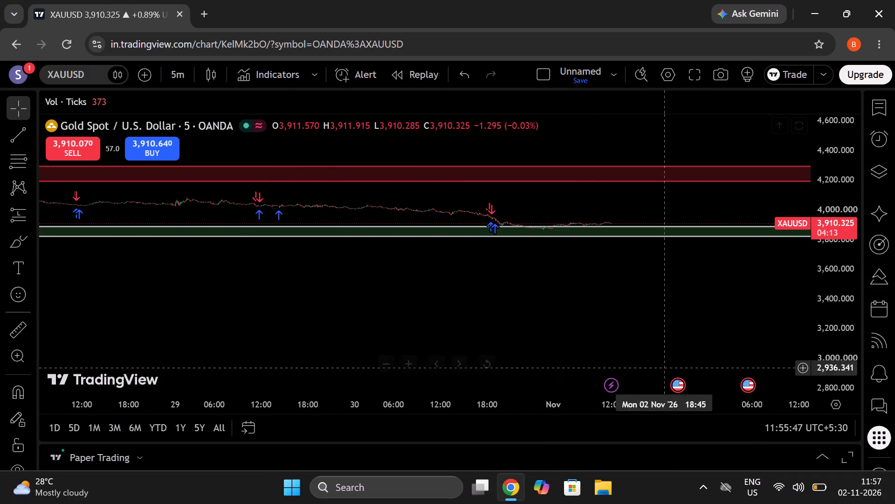
left_click_drag(684, 327, 526, 352)
left_click_drag(589, 402, 641, 405)
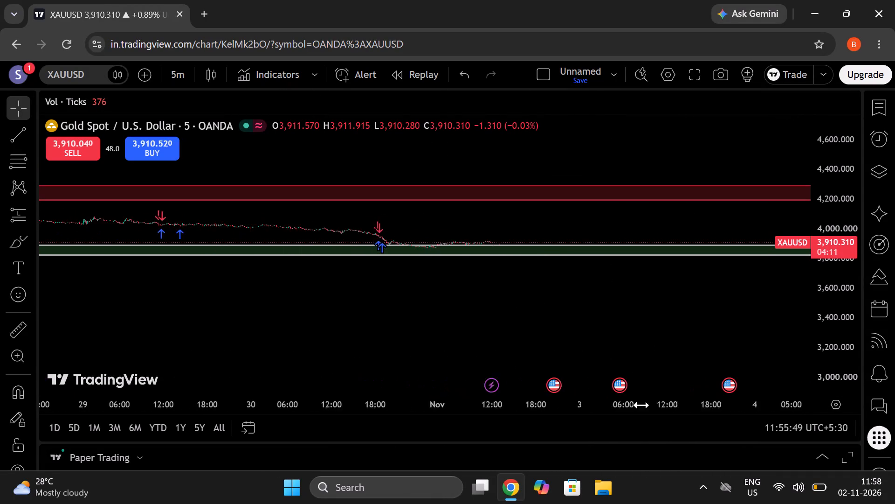
left_click_drag(641, 405, 669, 404)
left_click_drag(669, 325, 517, 342)
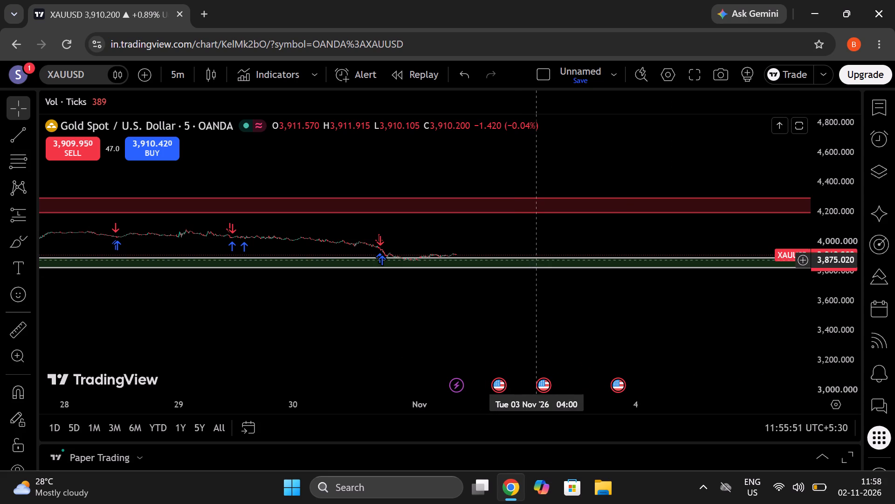
Dismiss the pop-up advertisement and delete the green zone from the chart.
left_click(537, 259)
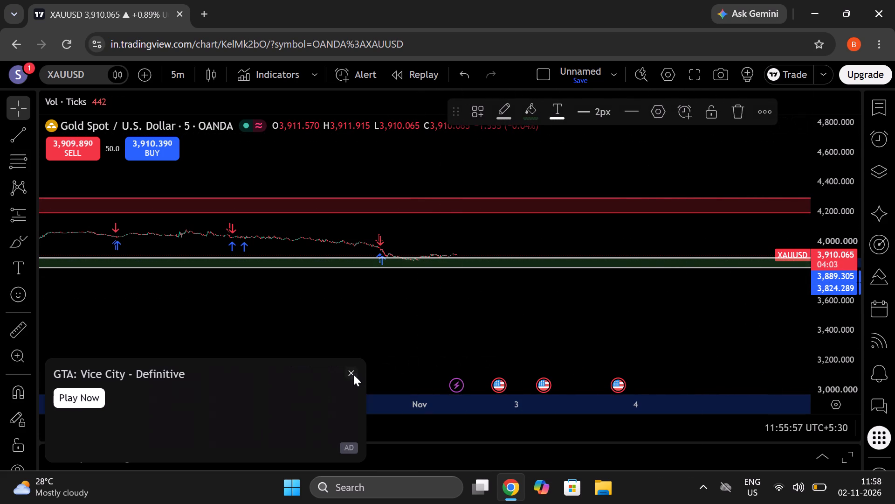
left_click(353, 374)
left_click(733, 117)
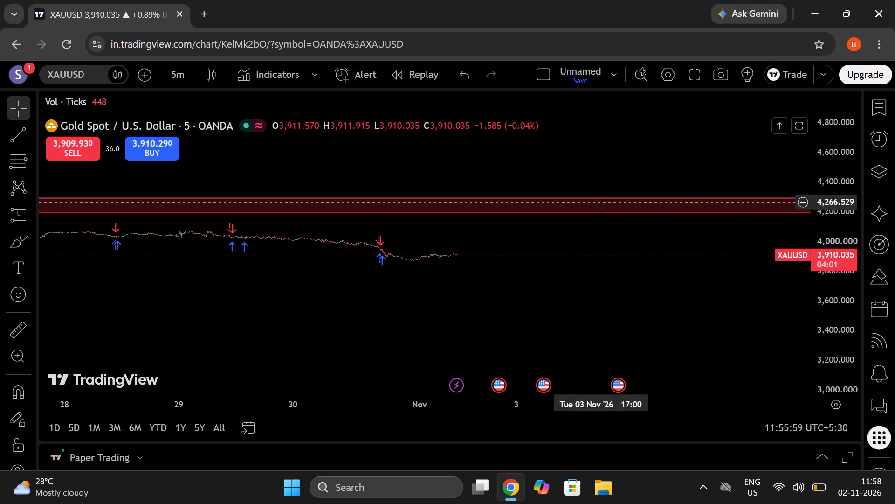
Delete the red zone above the price from the chart.
left_click(599, 207)
left_click(744, 198)
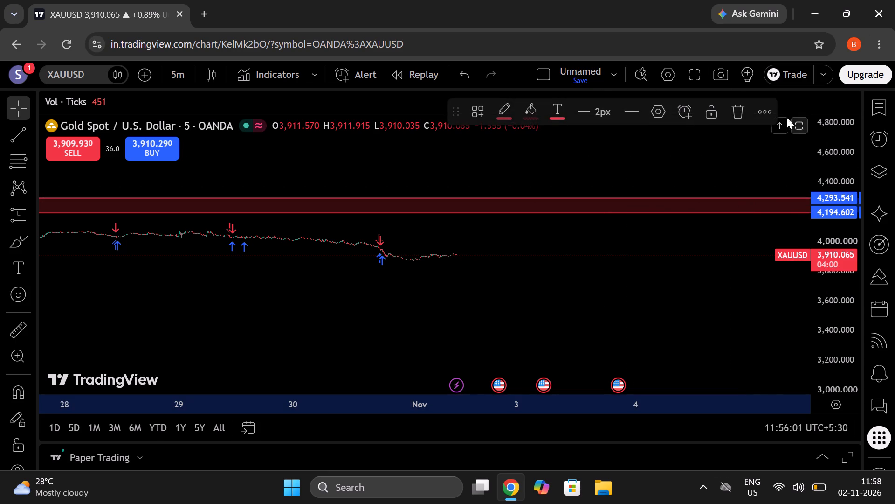
left_click(732, 109)
Examine the 5-minute candles of 30 October to 2 November 2026 at an enlarged price and time scale.
left_click_drag(825, 235, 860, 112)
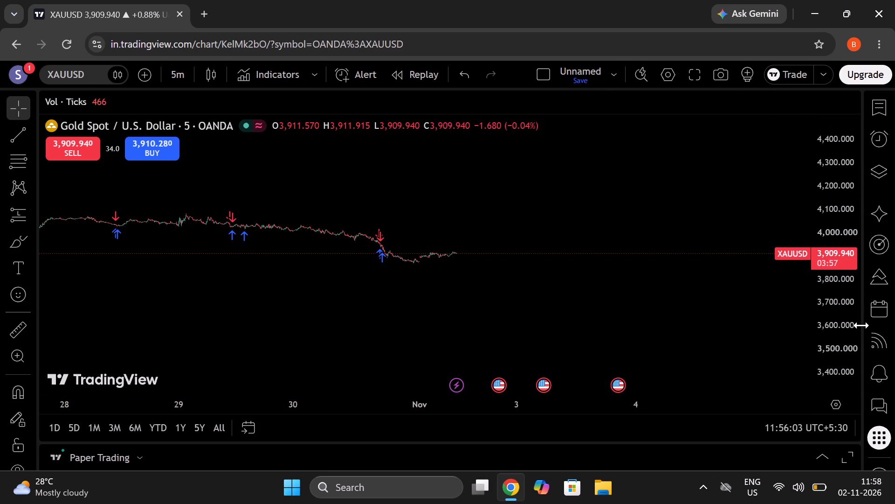
left_click_drag(861, 326, 869, 202)
left_click_drag(843, 329, 824, 351)
left_click_drag(832, 337, 834, 189)
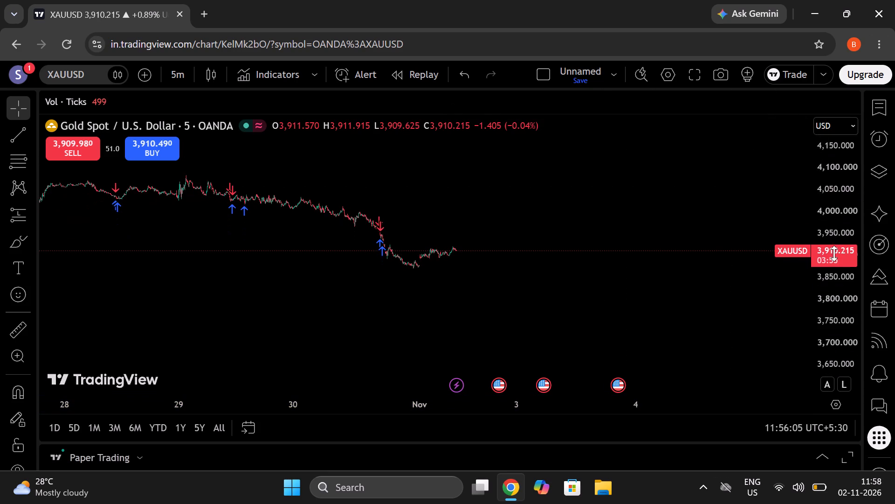
left_click_drag(841, 346, 842, 203)
left_click_drag(854, 343, 844, 198)
left_click_drag(865, 339, 862, 272)
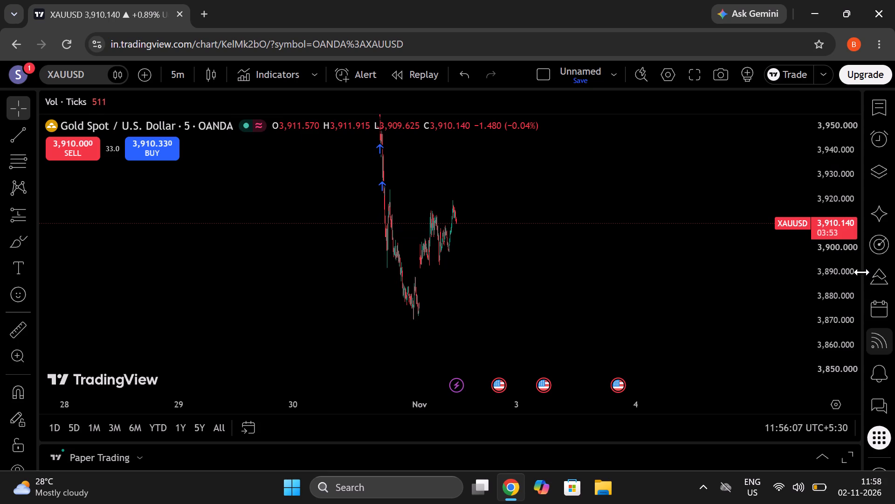
left_click_drag(862, 272, 862, 273)
scroll(622, 320, "up", 9)
left_click_drag(433, 272, 894, 257)
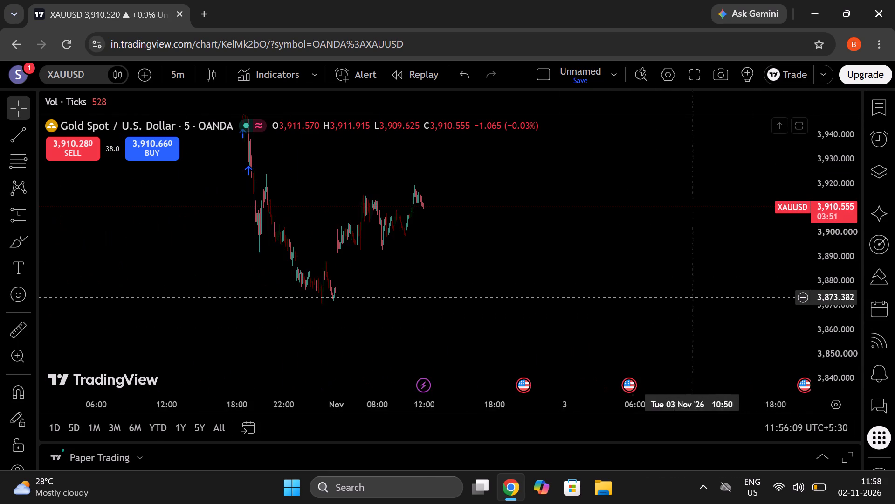
scroll(678, 297, "up", 7)
left_click_drag(449, 285, 867, 323)
left_click_drag(845, 308, 834, 253)
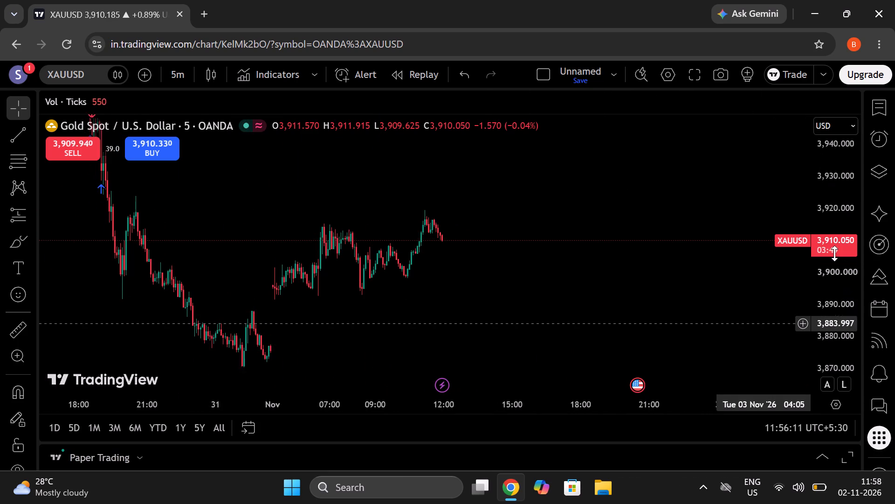
left_click_drag(834, 253, 834, 252)
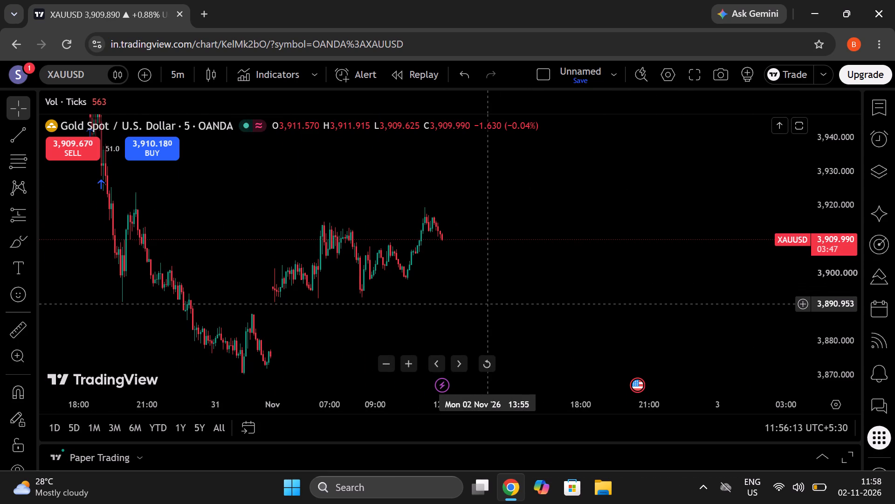
scroll(488, 304, "up", 2)
left_click_drag(842, 288, 841, 247)
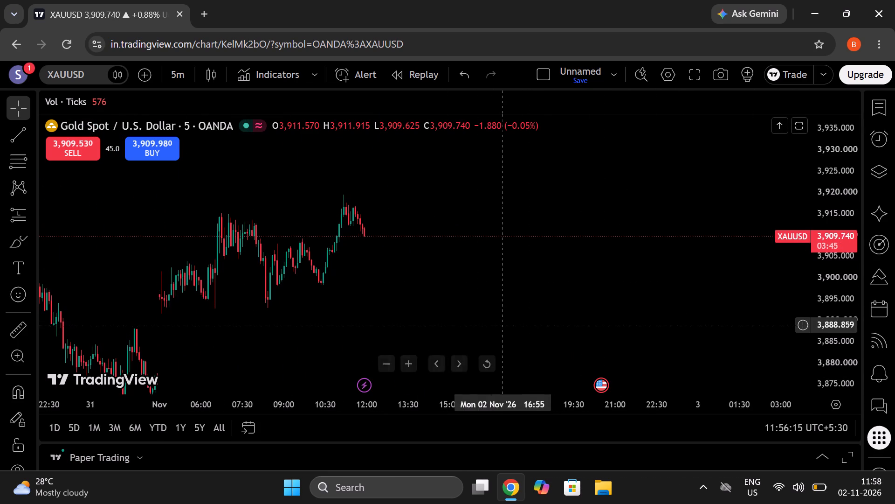
left_click_drag(393, 252, 649, 238)
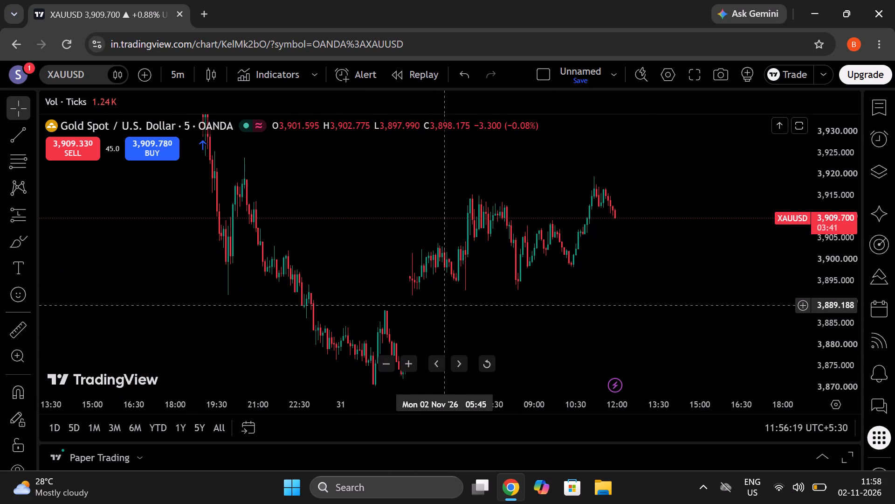
left_click_drag(445, 305, 522, 246)
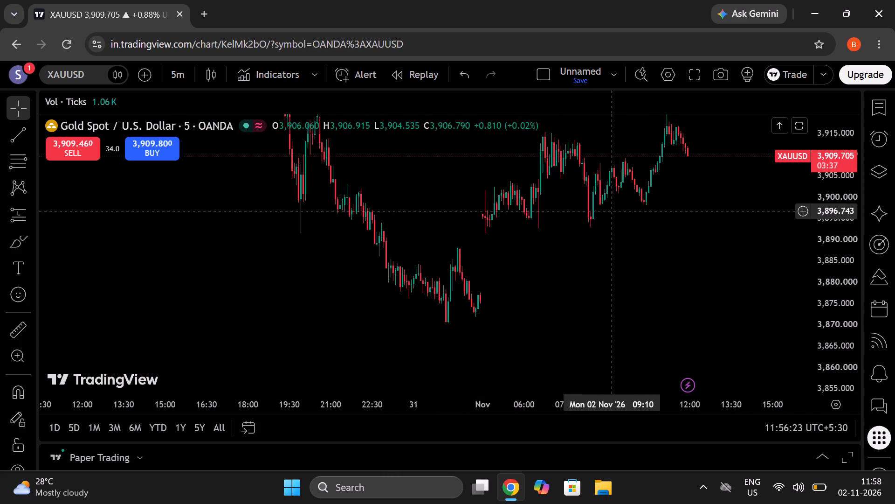
left_click_drag(565, 256, 465, 358)
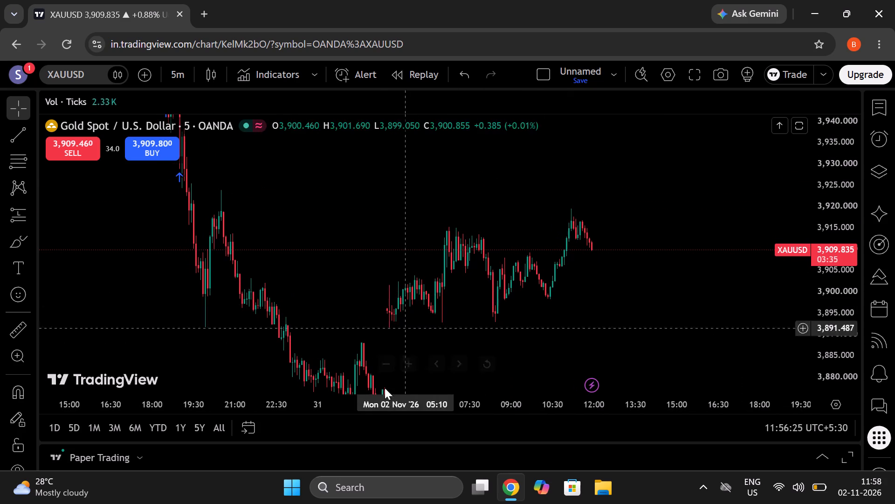
Examine the 5-minute XAUUSD price history from the latest candles back to about 20 October 2026.
scroll(333, 228, "down", 2)
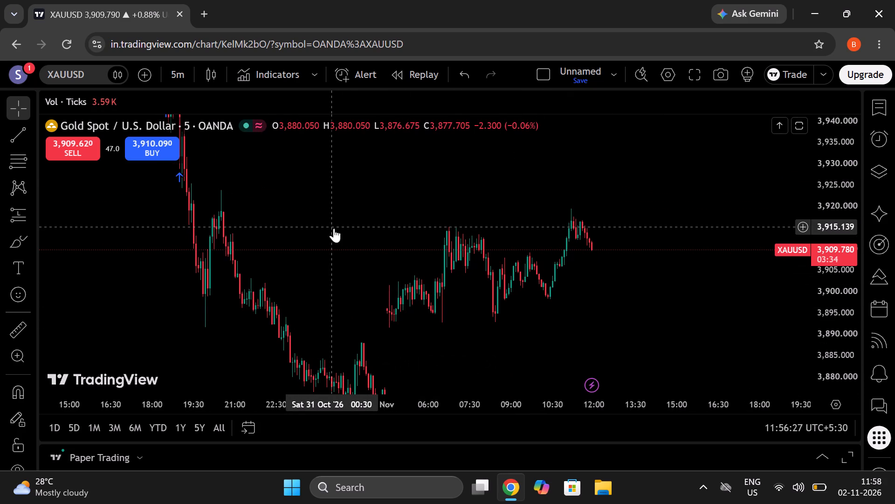
scroll(334, 228, "down", 5)
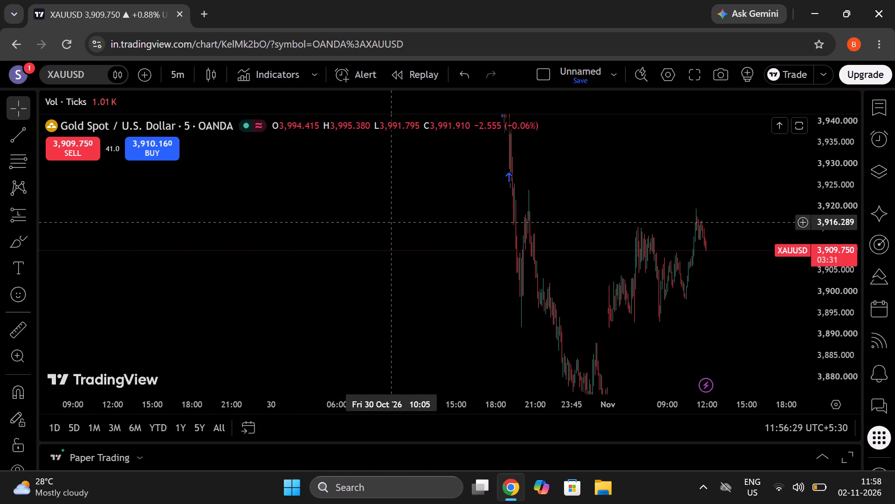
left_click_drag(838, 201, 830, 373)
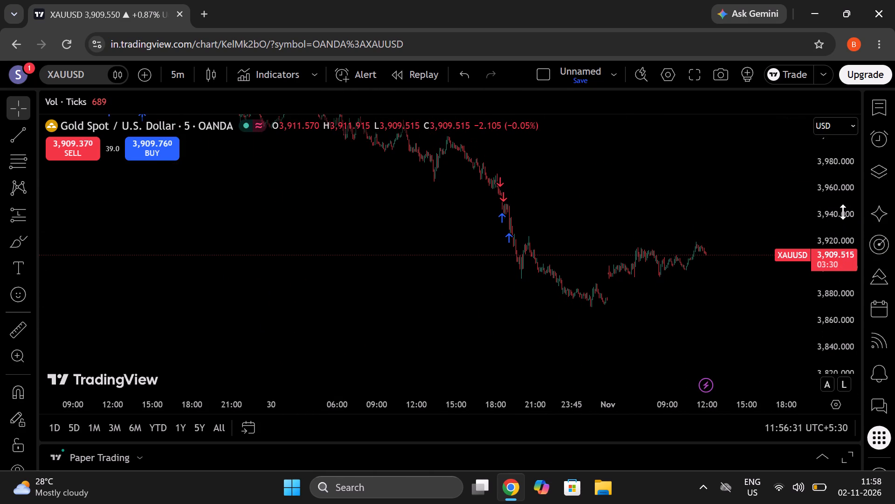
left_click_drag(842, 212, 832, 259)
left_click_drag(376, 254, 550, 326)
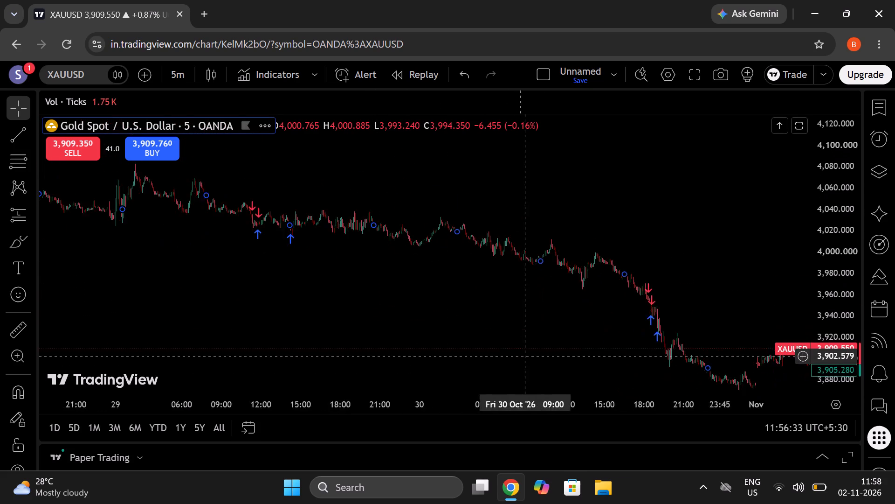
left_click_drag(550, 326, 588, 211)
left_click_drag(451, 258, 635, 284)
left_click_drag(307, 258, 424, 371)
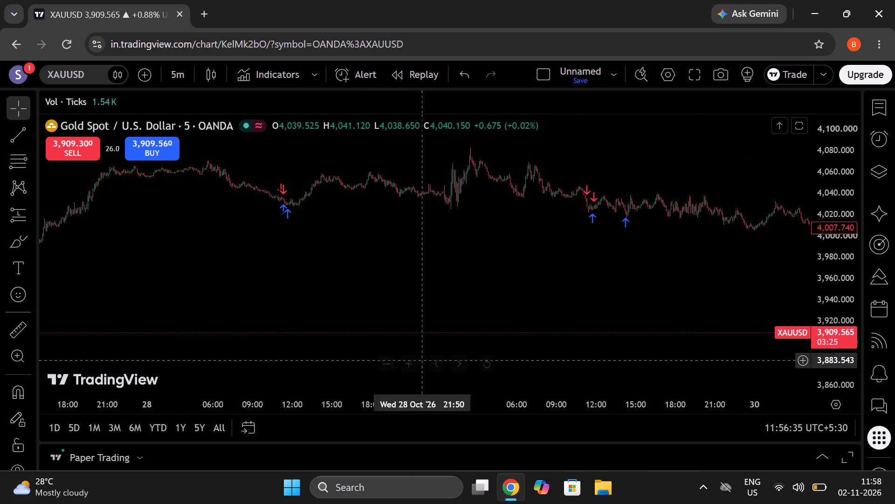
left_click_drag(279, 314, 531, 292)
left_click_drag(241, 284, 527, 286)
left_click_drag(231, 289, 519, 293)
left_click_drag(305, 300, 583, 313)
left_click_drag(350, 322, 559, 329)
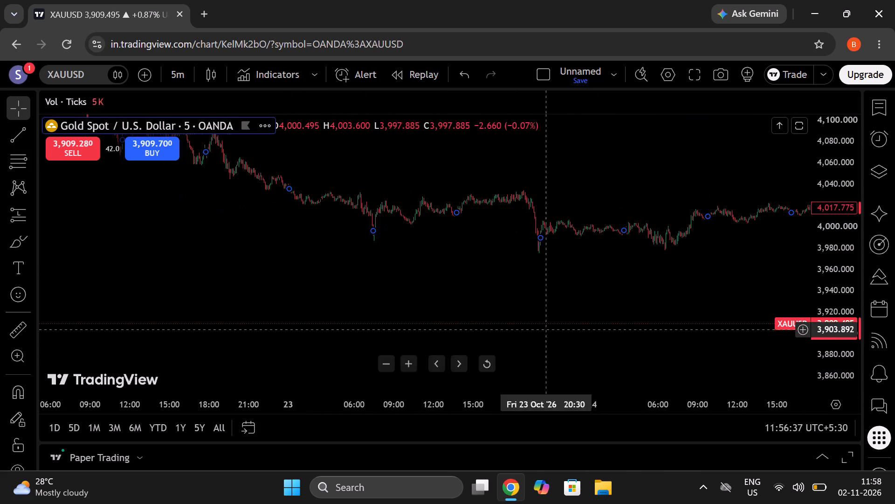
left_click_drag(312, 315, 583, 326)
left_click_drag(294, 308, 552, 343)
left_click_drag(351, 256, 690, 313)
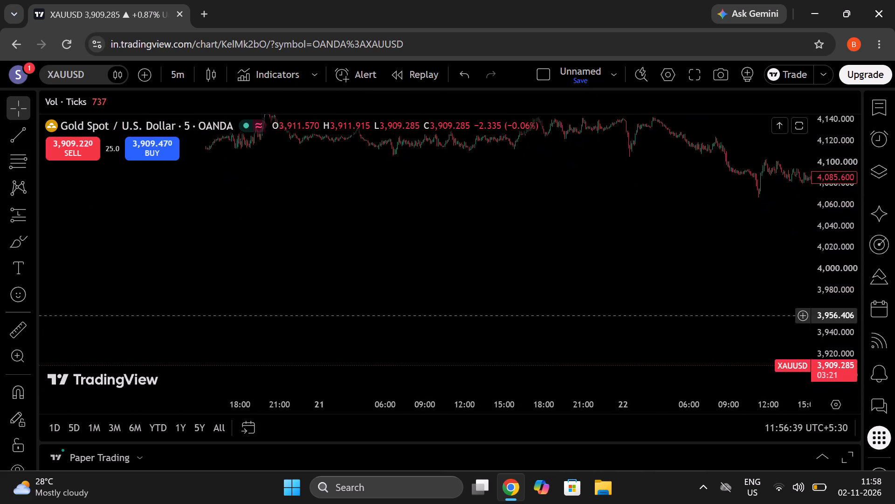
Examine the 5-minute XAUUSD price history from 20 October 2026 forward to the latest 2 November candles.
left_click_drag(690, 313, 0, 290)
left_click_drag(279, 326, 0, 268)
left_click_drag(625, 323, 70, 273)
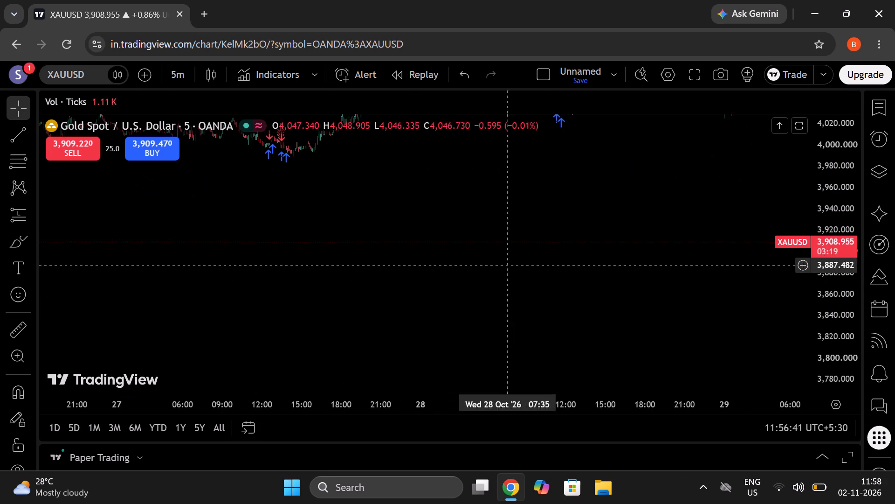
left_click_drag(584, 275, 154, 280)
left_click_drag(666, 257, 281, 333)
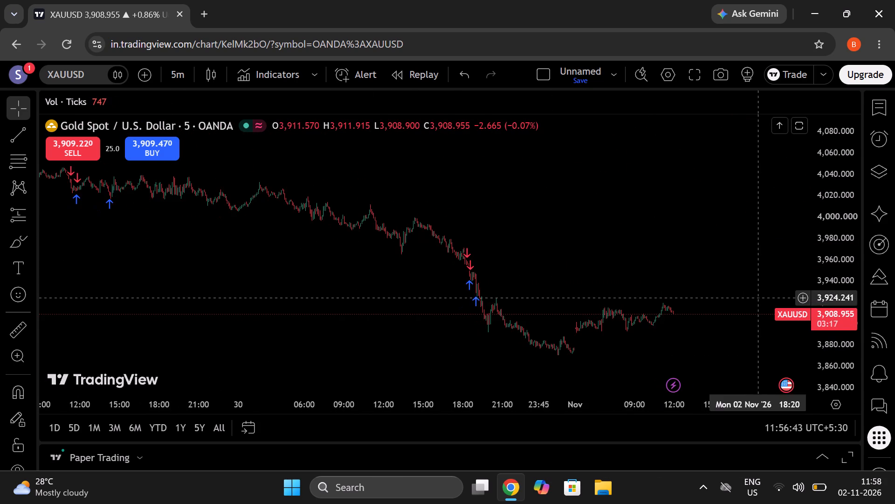
left_click_drag(750, 301, 657, 316)
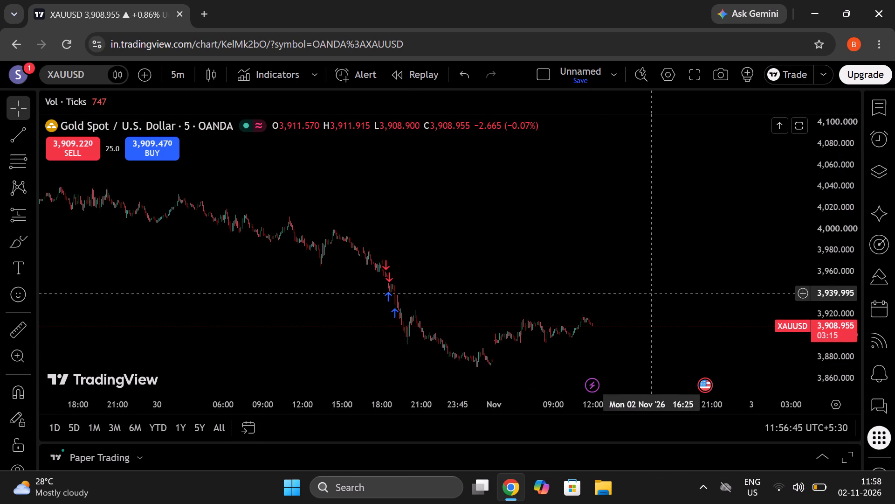
scroll(649, 272, "up", 5)
left_click_drag(530, 268, 737, 246)
scroll(647, 248, "up", 5)
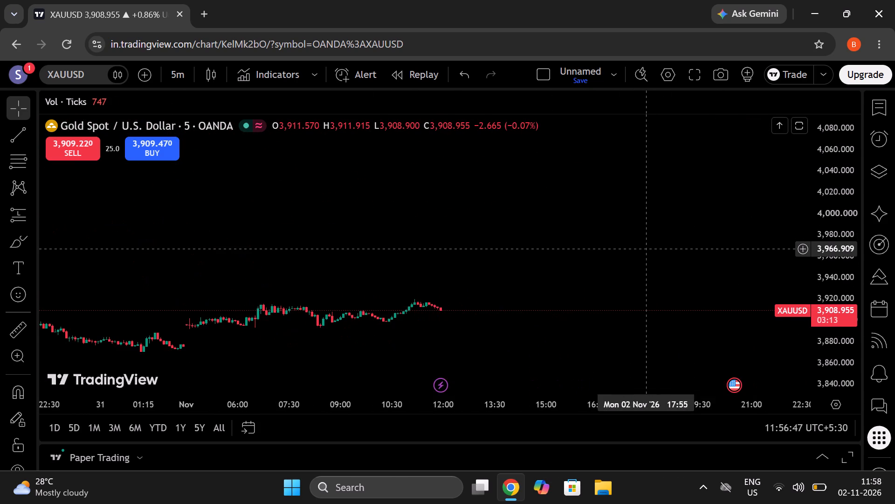
scroll(647, 249, "down", 5)
left_click_drag(836, 218, 831, 183)
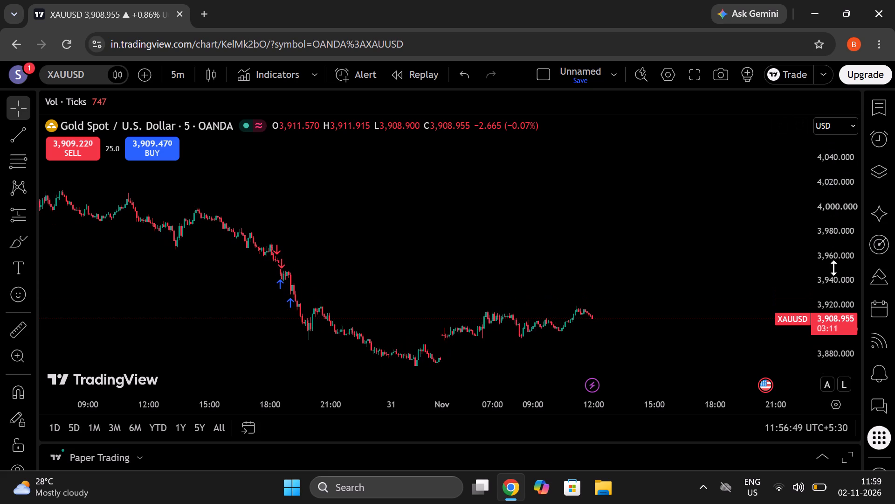
Examine the 5-minute candles from the evening of 30 October to 2 November at an enlarged price scale.
left_click_drag(835, 257, 851, 307)
left_click_drag(851, 307, 851, 205)
left_click_drag(839, 354, 862, 177)
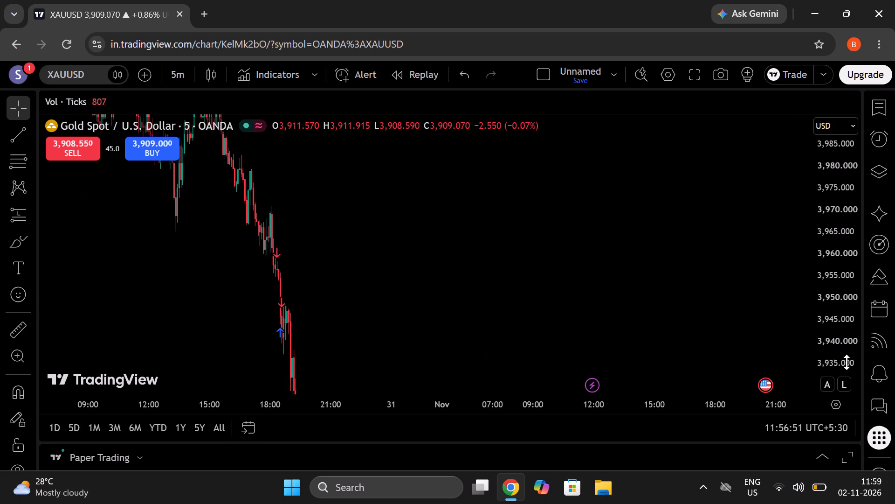
left_click_drag(844, 273, 838, 351)
left_click_drag(603, 281, 597, 204)
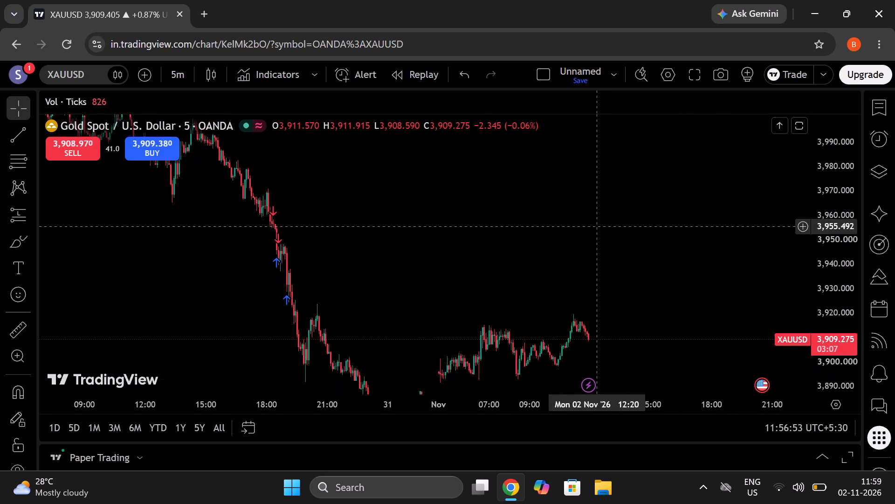
left_click_drag(597, 204, 599, 179)
scroll(584, 277, "up", 7)
left_click_drag(333, 245, 525, 212)
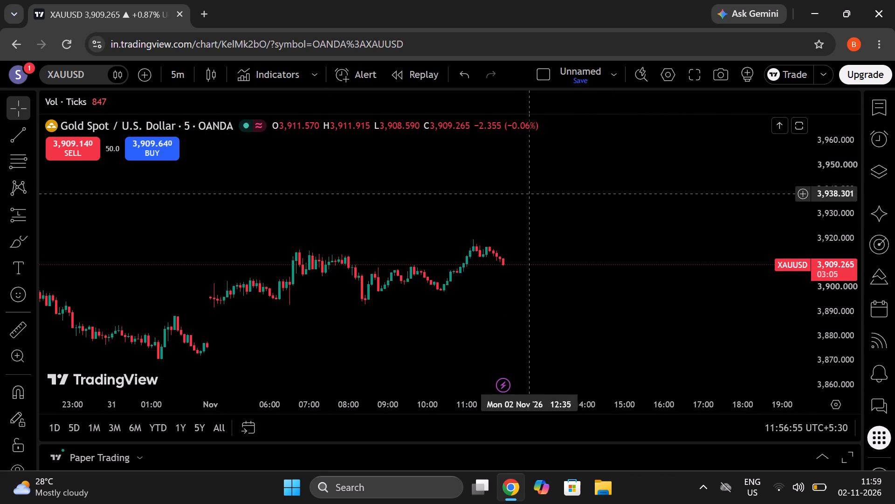
left_click_drag(835, 303, 867, 215)
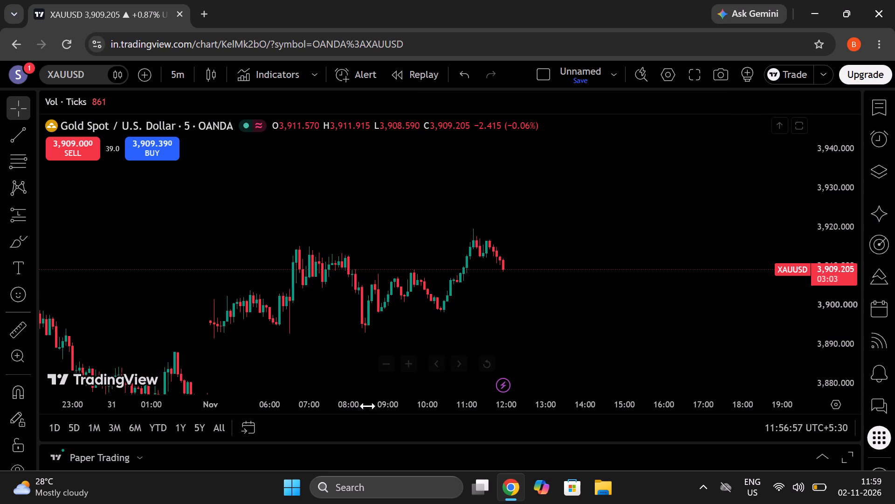
left_click_drag(361, 338, 622, 351)
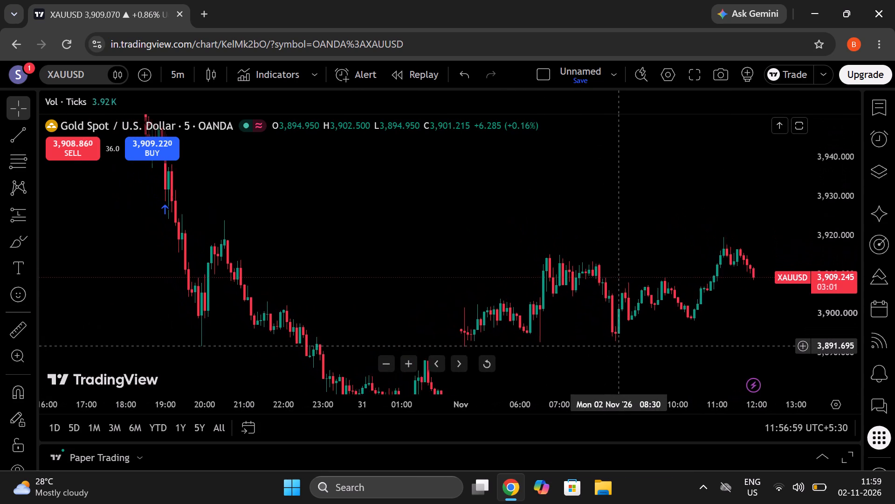
left_click_drag(622, 351, 627, 364)
left_click(537, 213)
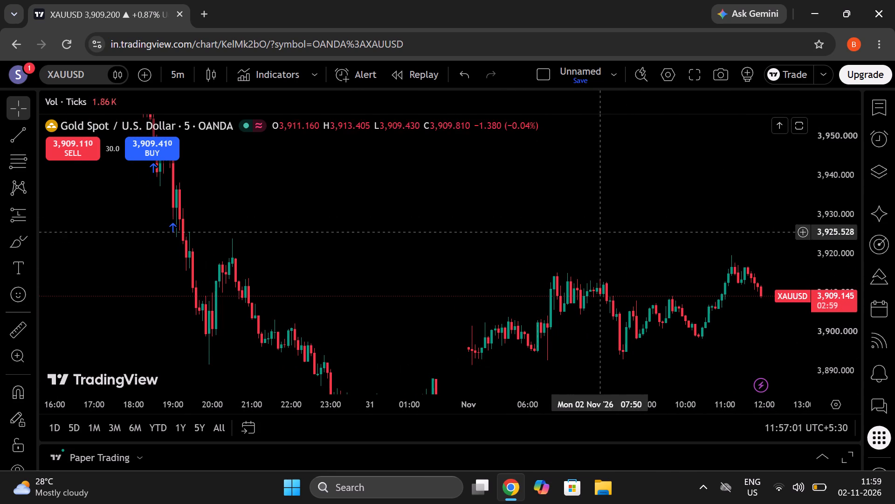
Examine the 30 October decline and its preceding swing highs against the 2 November candles on the 5-minute chart.
left_click_drag(824, 207, 836, 350)
left_click_drag(483, 183, 569, 411)
left_click_drag(546, 339, 590, 321)
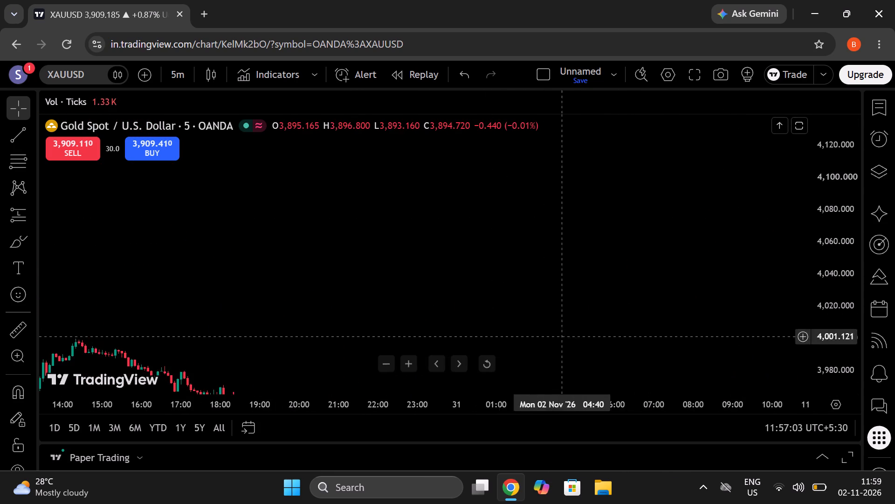
left_click_drag(590, 321, 836, 230)
left_click_drag(477, 243, 658, 321)
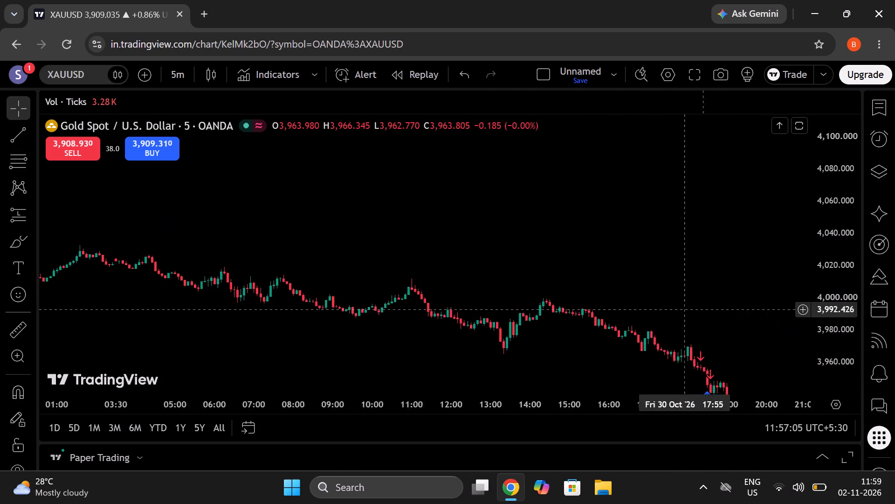
left_click_drag(658, 321, 612, 278)
left_click_drag(662, 281, 559, 196)
left_click_drag(707, 346, 570, 260)
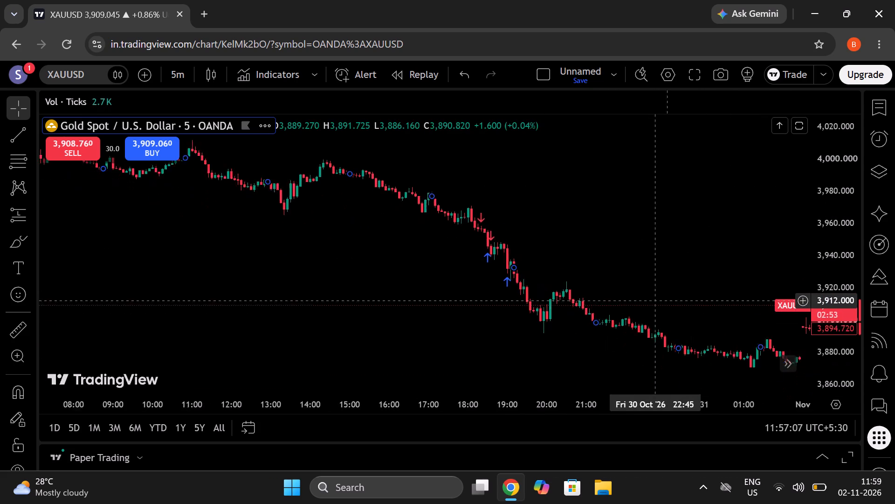
left_click_drag(570, 260, 563, 259)
scroll(558, 360, "down", 6)
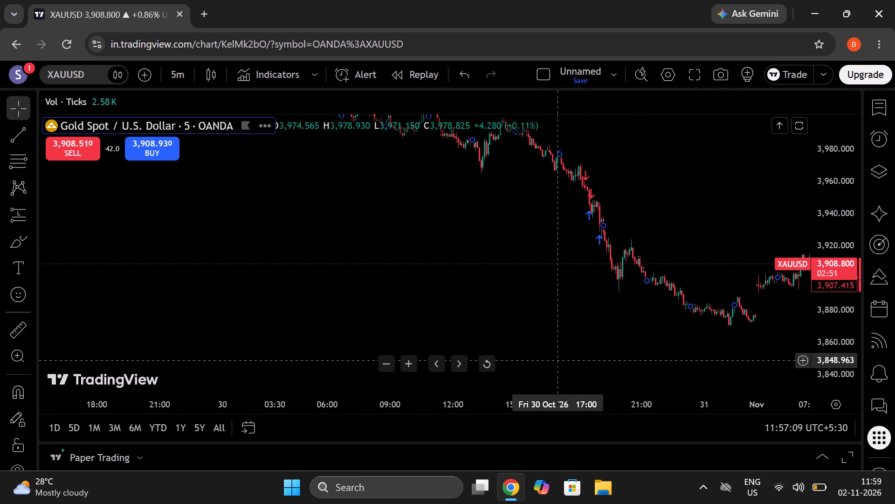
left_click_drag(531, 390, 498, 386)
left_click_drag(417, 386, 432, 388)
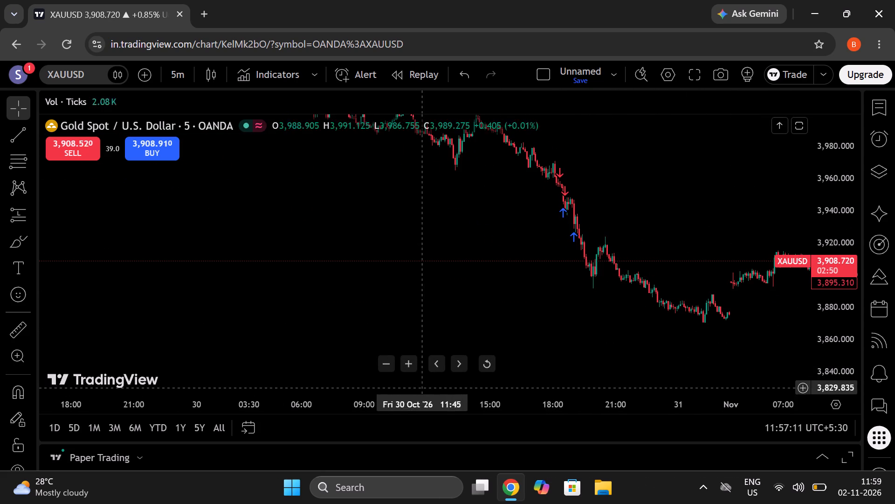
left_click_drag(432, 388, 449, 393)
left_click_drag(483, 405, 584, 419)
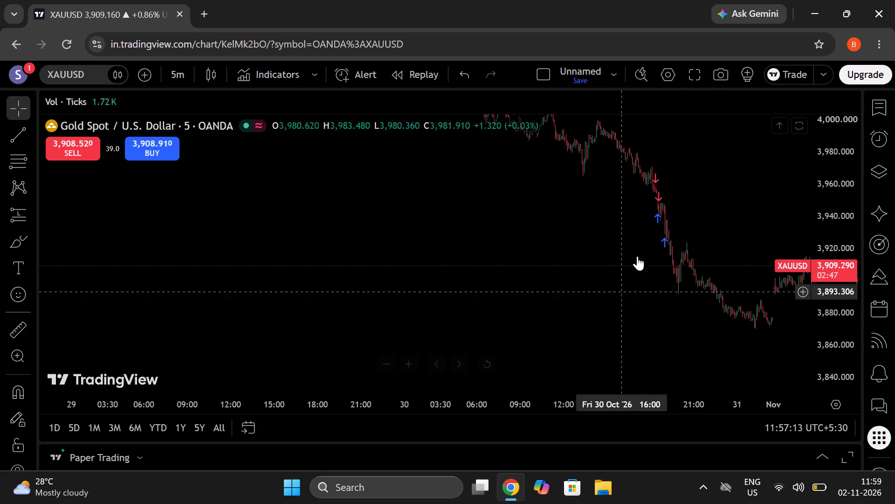
left_click_drag(625, 279, 291, 323)
left_click_drag(283, 261, 287, 342)
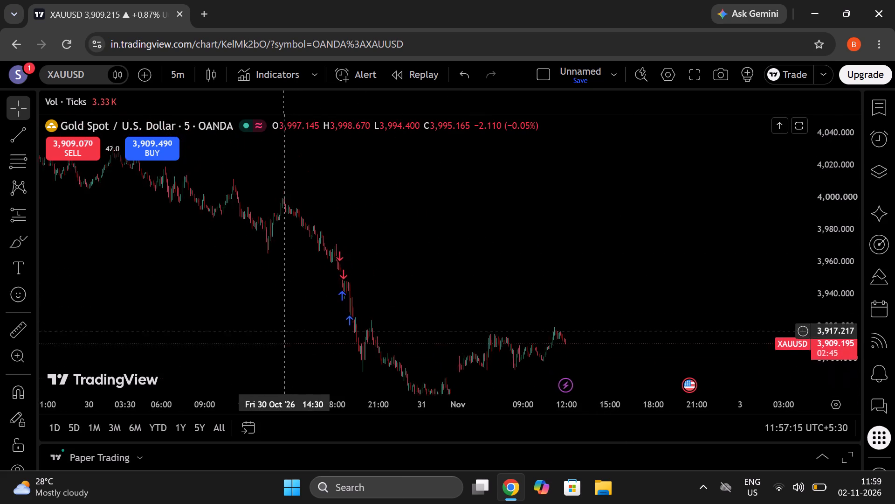
left_click_drag(287, 342, 432, 245)
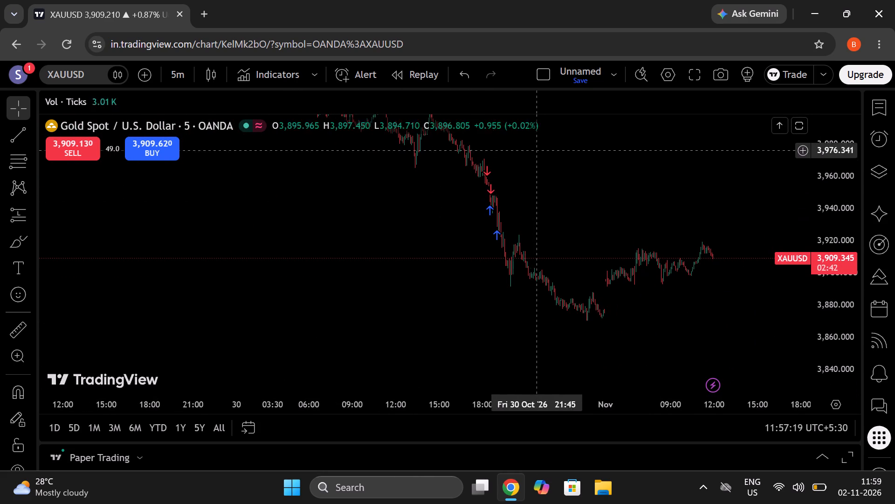
left_click_drag(542, 160, 524, 267)
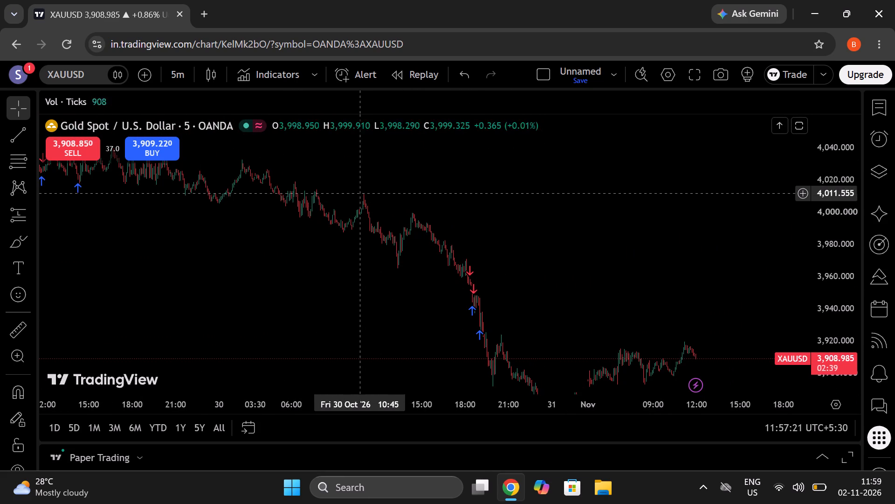
scroll(373, 226, "up", 3)
left_click_drag(315, 252, 472, 275)
scroll(396, 271, "up", 2)
left_click_drag(284, 242, 397, 230)
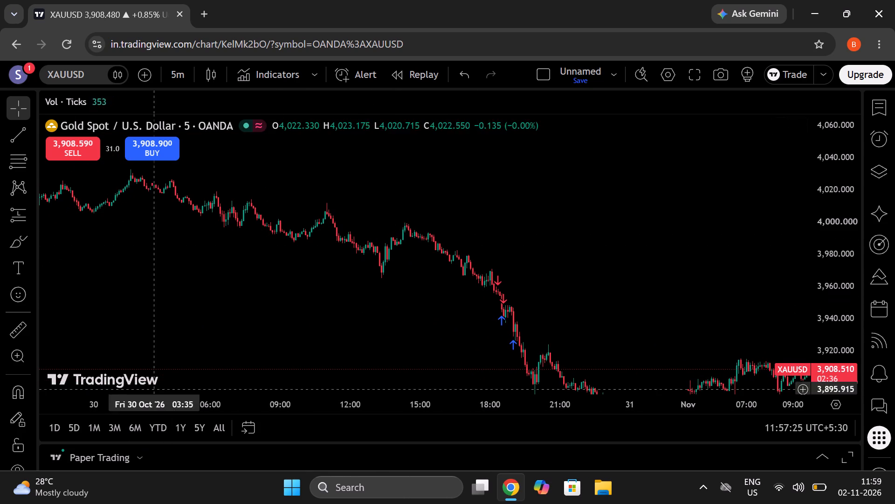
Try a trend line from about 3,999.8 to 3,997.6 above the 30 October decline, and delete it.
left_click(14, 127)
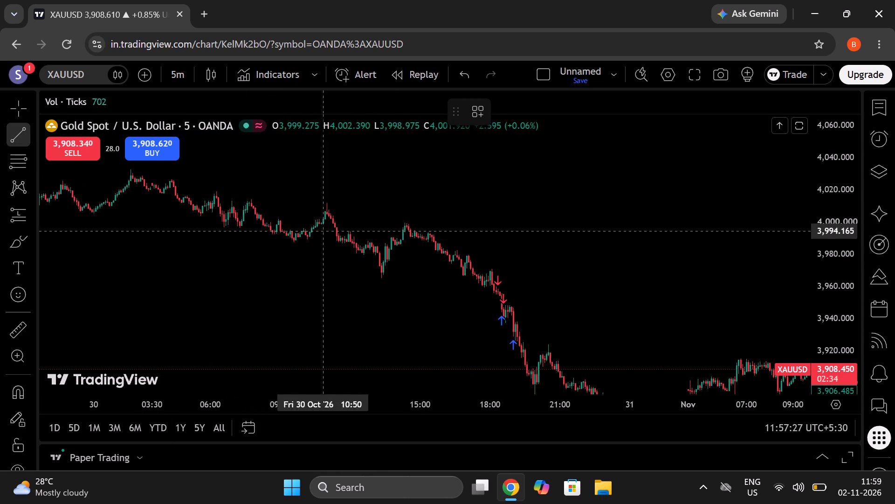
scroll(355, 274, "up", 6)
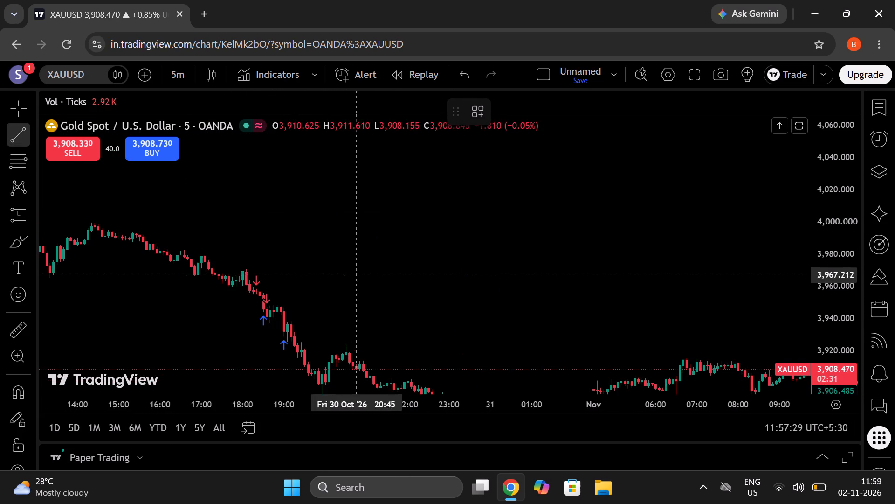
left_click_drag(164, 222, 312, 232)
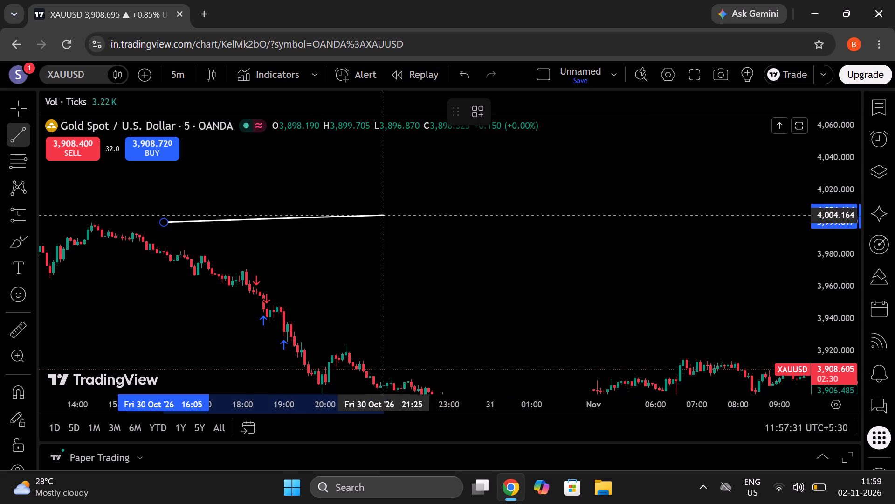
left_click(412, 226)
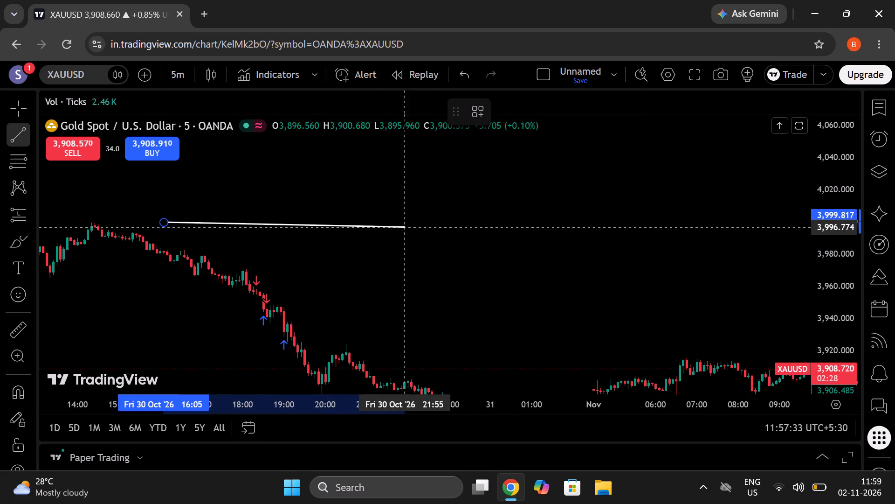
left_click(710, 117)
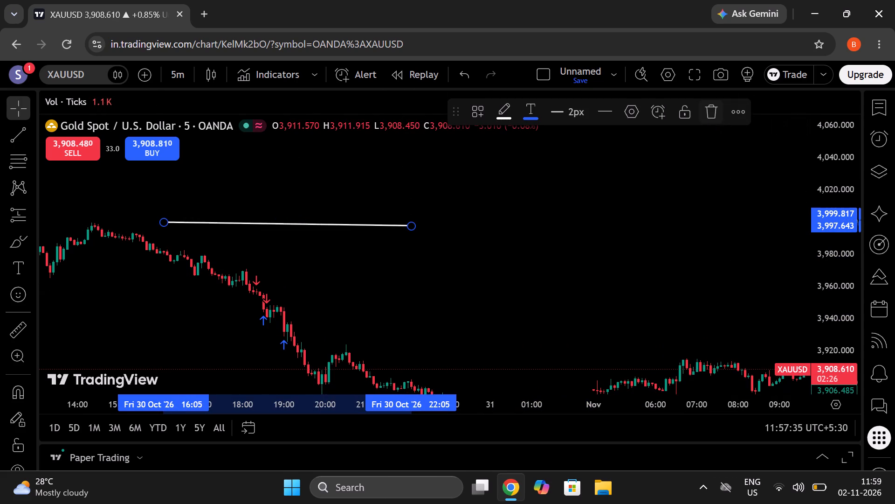
Place a horizontal ray at 4,011.990 starting from the 30 October 11:00 swing high.
left_click_drag(197, 403, 439, 434)
scroll(302, 281, "up", 5)
left_click_drag(238, 267, 783, 297)
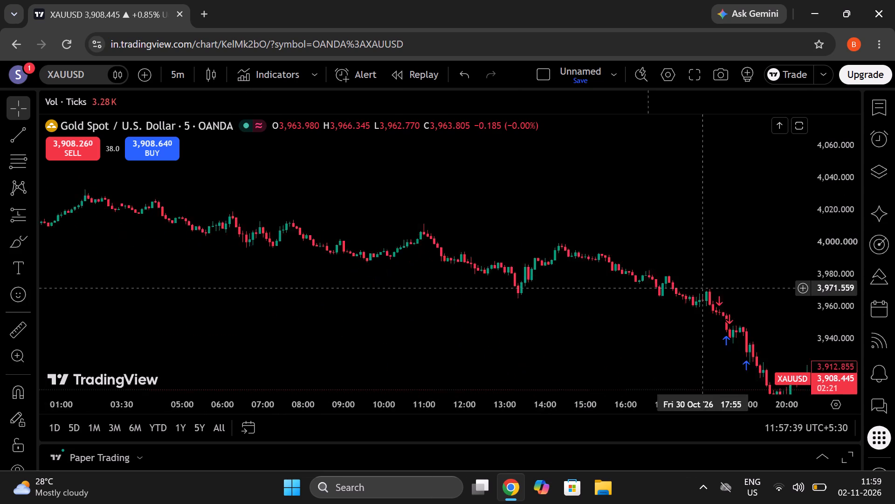
left_click_drag(783, 297, 807, 301)
left_click_drag(515, 307, 391, 319)
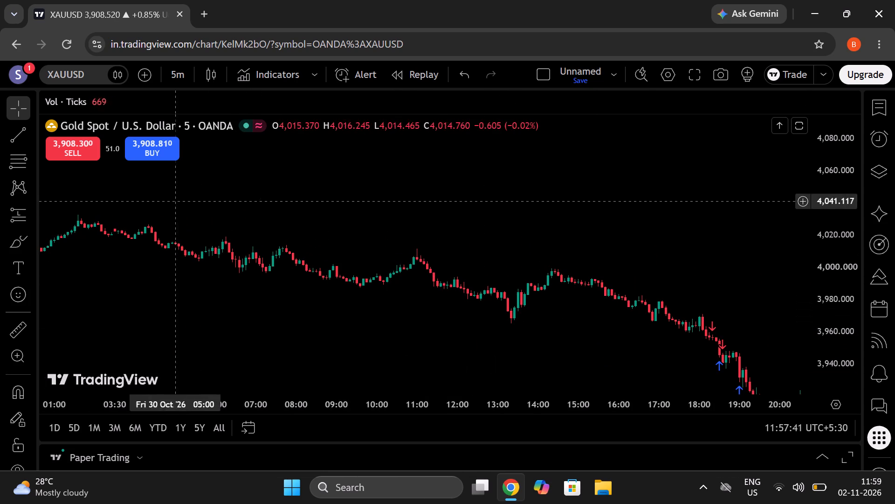
left_click(16, 135)
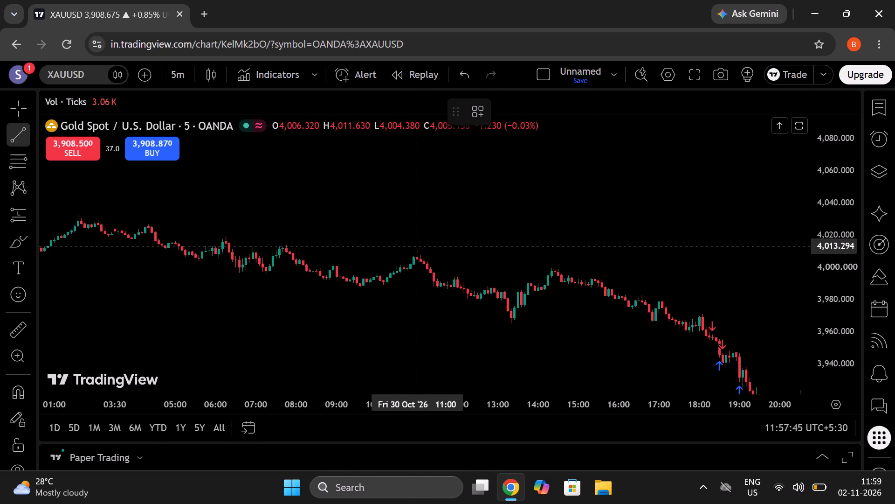
left_click(32, 134)
left_click(109, 265)
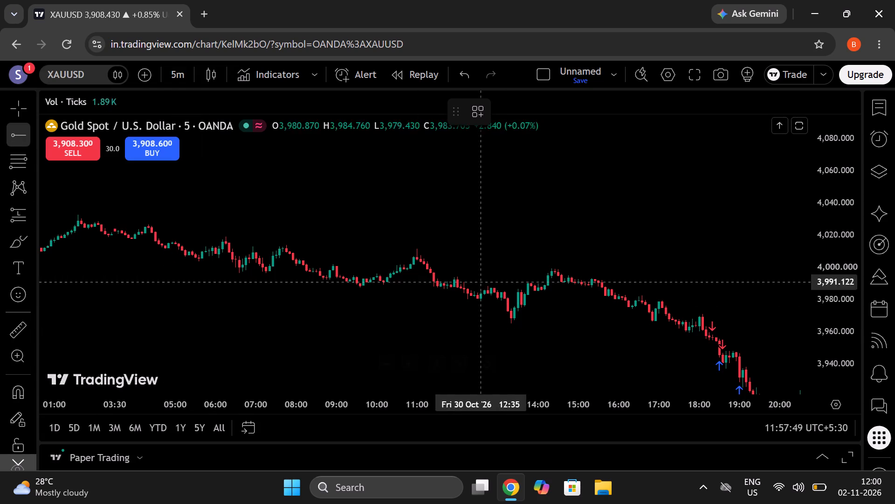
left_click(417, 248)
left_click(428, 300)
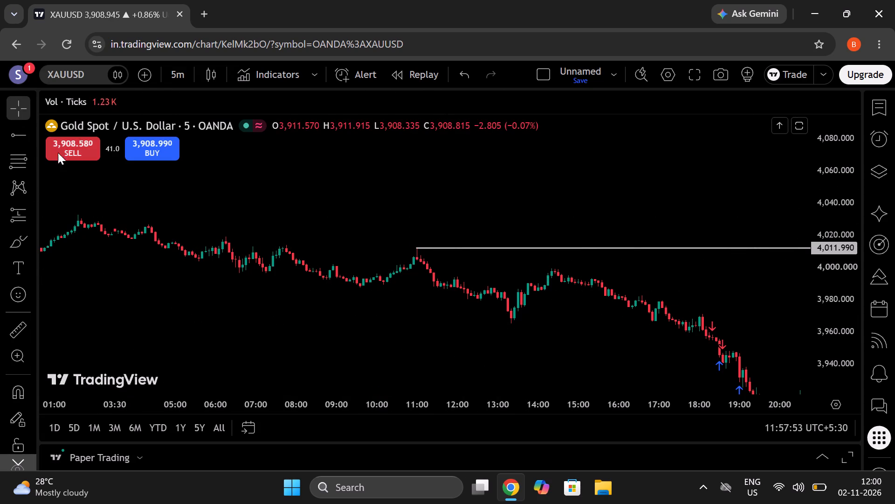
Examine the 5-minute price action from the new ray at 4,011.990 through the latest 2 November candles.
left_click_drag(379, 386, 172, 232)
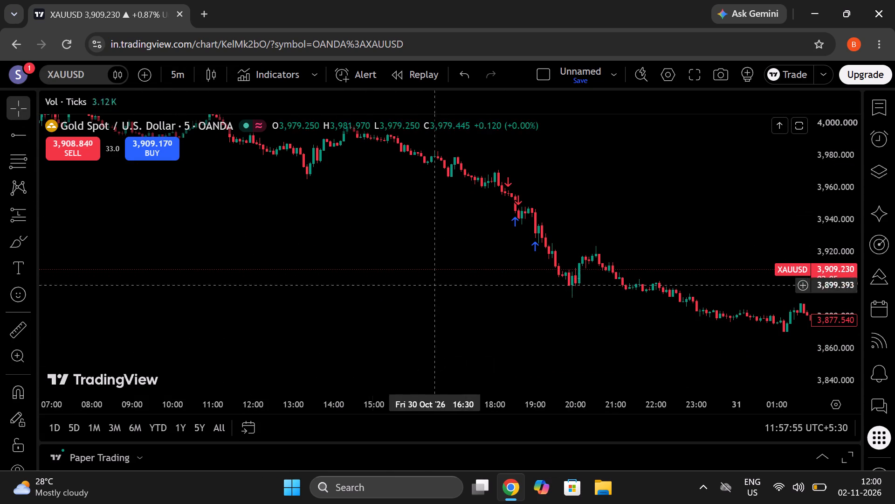
left_click_drag(630, 324, 212, 306)
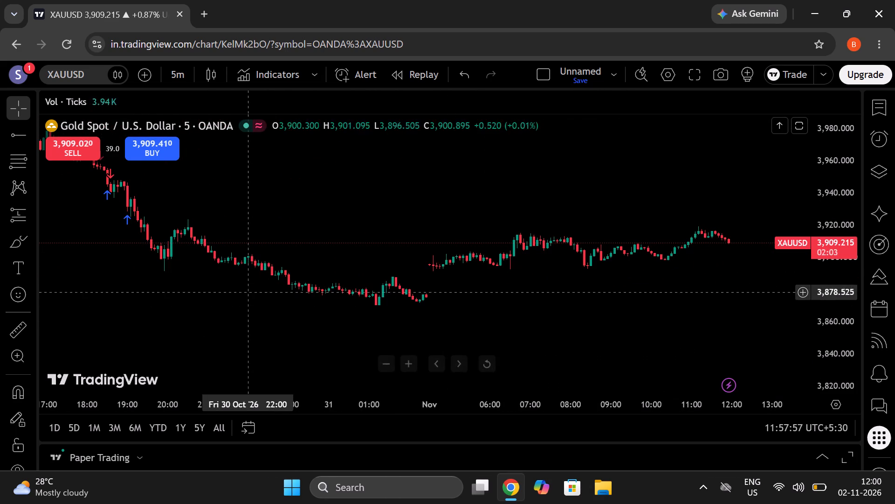
scroll(382, 346, "down", 4)
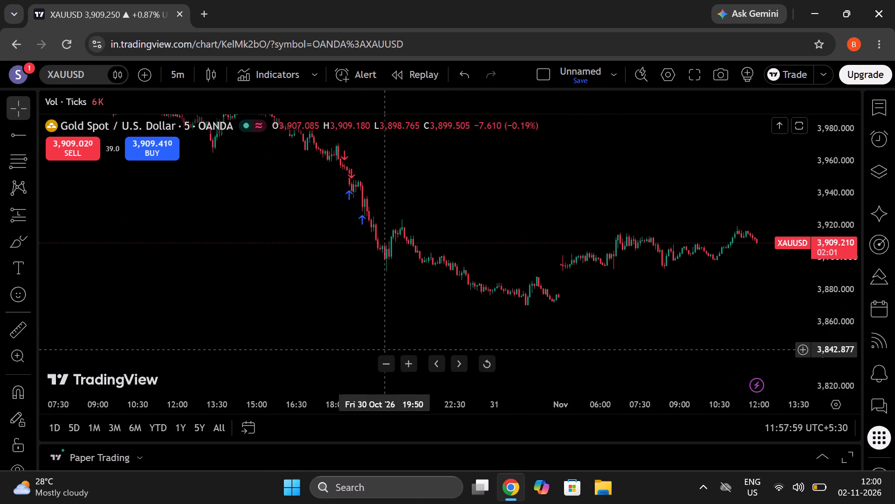
scroll(383, 350, "down", 3)
left_click_drag(379, 248, 392, 348)
scroll(351, 298, "down", 2)
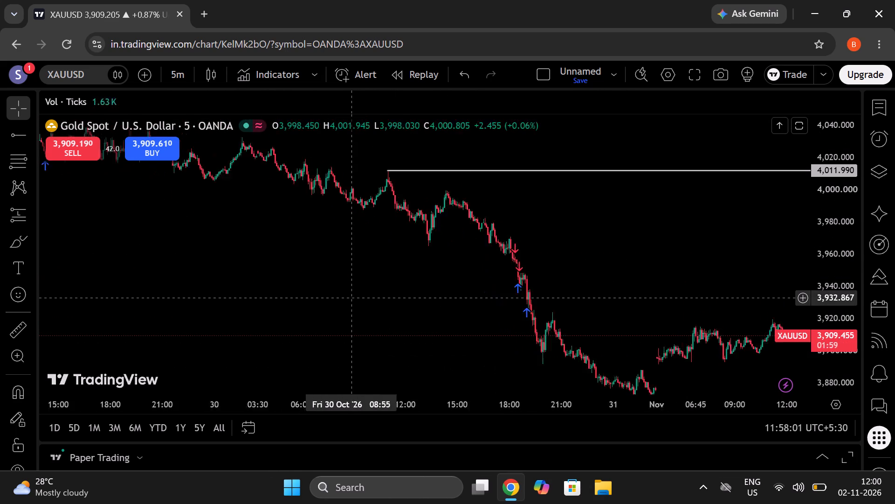
Examine the wider 5-minute price swings from 17 October through the 30 October decline and the ray at 4,011.990.
scroll(351, 298, "down", 9)
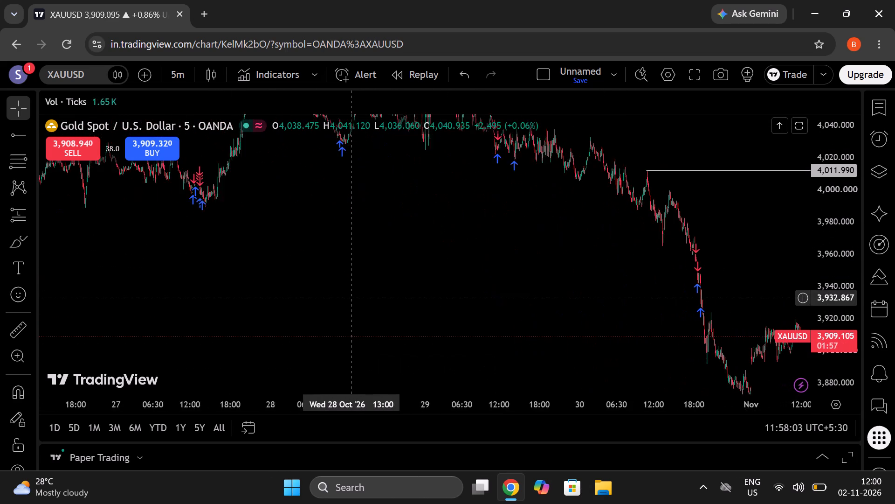
scroll(351, 298, "down", 11)
left_click_drag(257, 253, 263, 267)
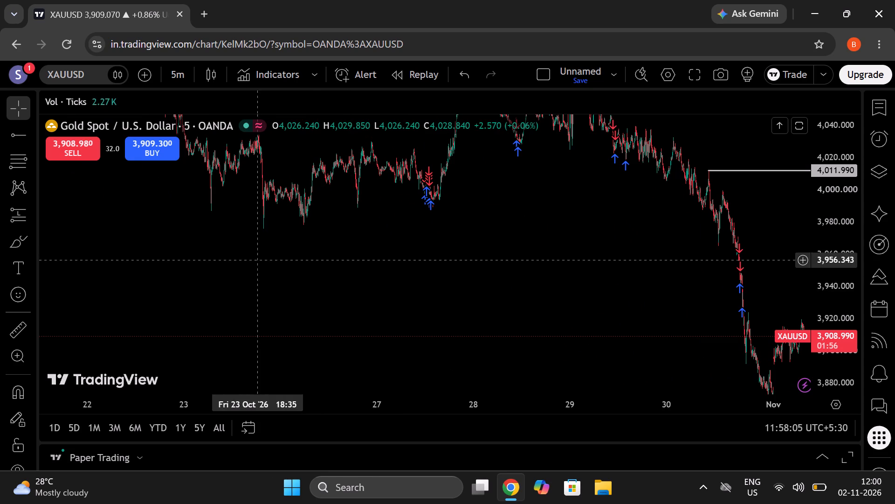
left_click_drag(263, 267, 530, 313)
left_click_drag(392, 257, 510, 444)
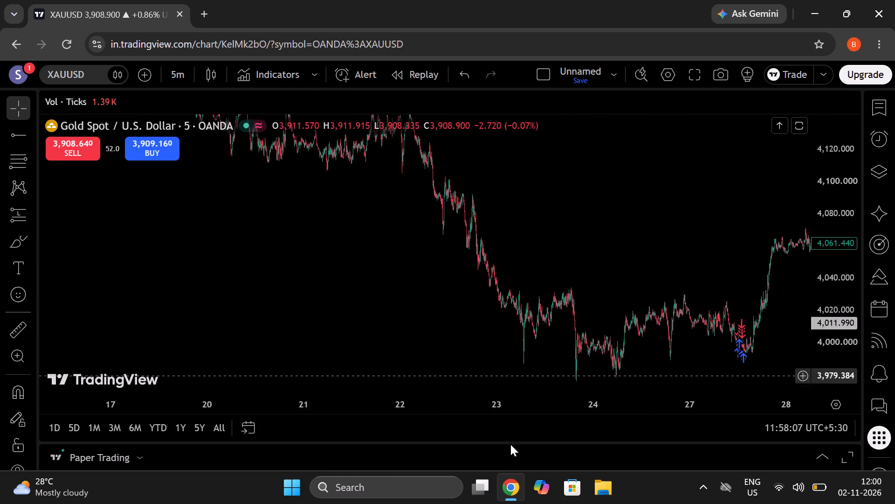
left_click_drag(510, 444, 83, 229)
left_click_drag(523, 333, 379, 283)
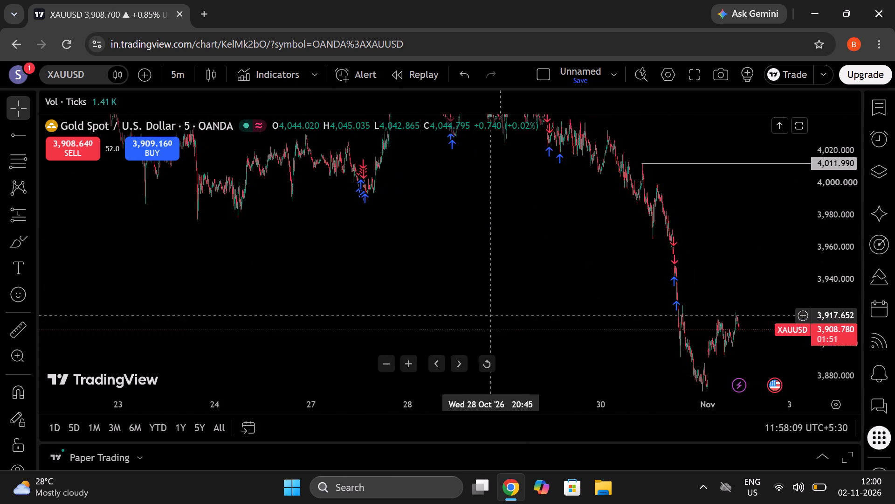
Examine the lower part of the 30 October decline and the 2 November candles on the 5-minute chart.
left_click_drag(379, 283, 270, 238)
scroll(491, 336, "up", 2)
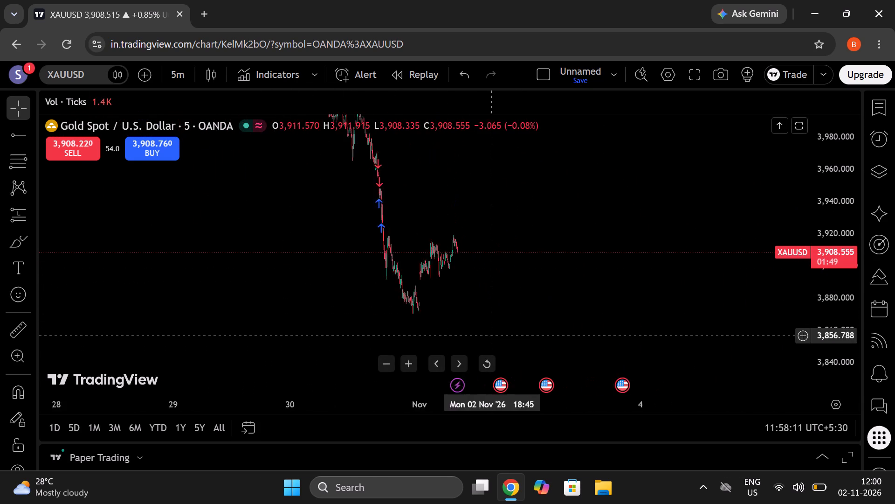
scroll(492, 336, "up", 4)
left_click_drag(319, 280, 591, 251)
scroll(580, 266, "up", 9)
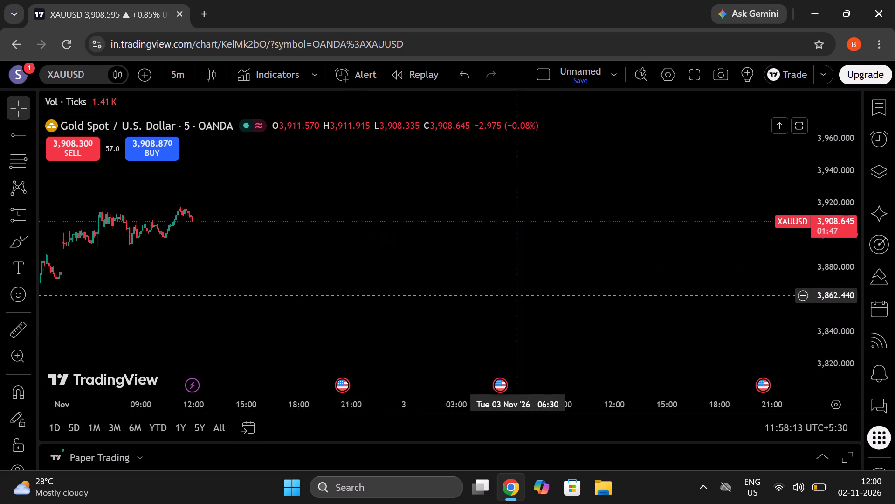
left_click_drag(267, 294, 680, 295)
scroll(674, 292, "up", 4)
scroll(508, 308, "up", 7)
left_click_drag(306, 275, 825, 323)
scroll(501, 343, "down", 4)
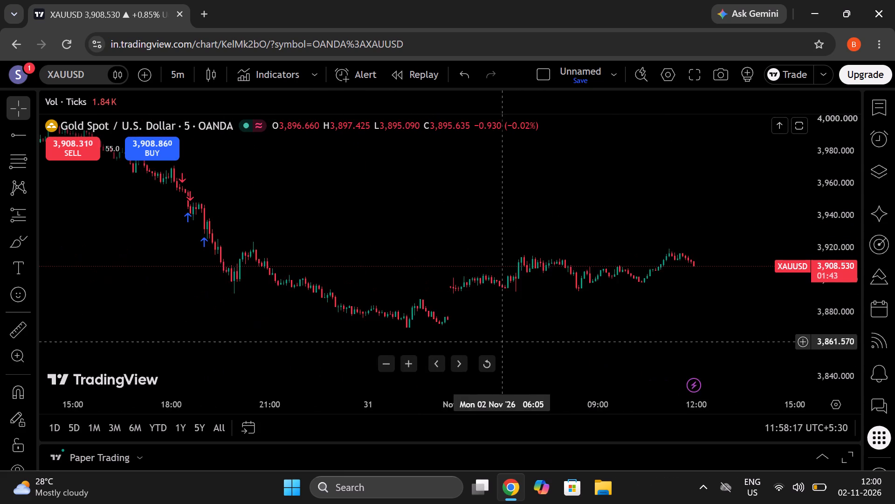
scroll(501, 339, "down", 4)
scroll(545, 323, "up", 2)
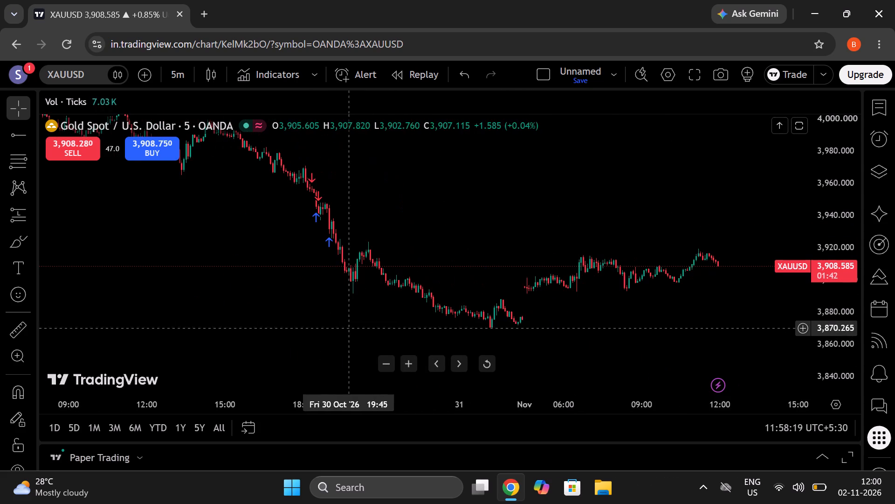
Place a horizontal ray at 3,870.468 starting from the 31 October 01:15 swing low.
left_click_drag(857, 325, 857, 253)
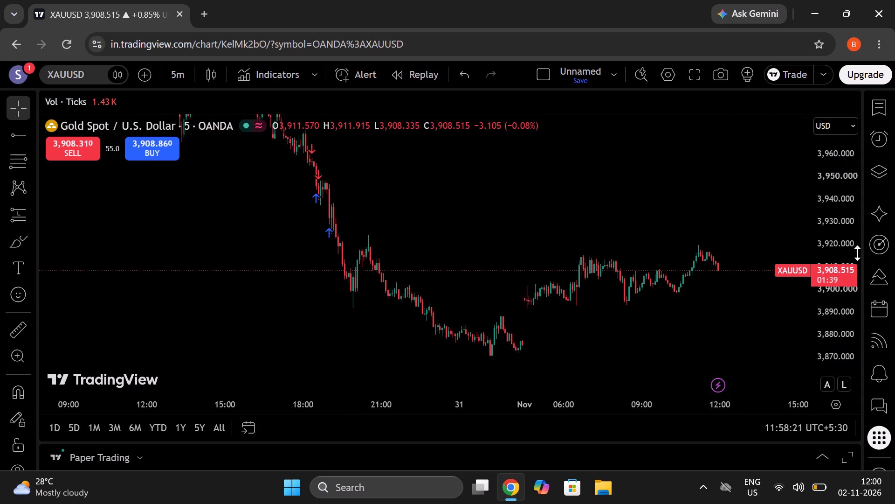
left_click_drag(857, 253, 860, 218)
left_click_drag(553, 223, 591, 477)
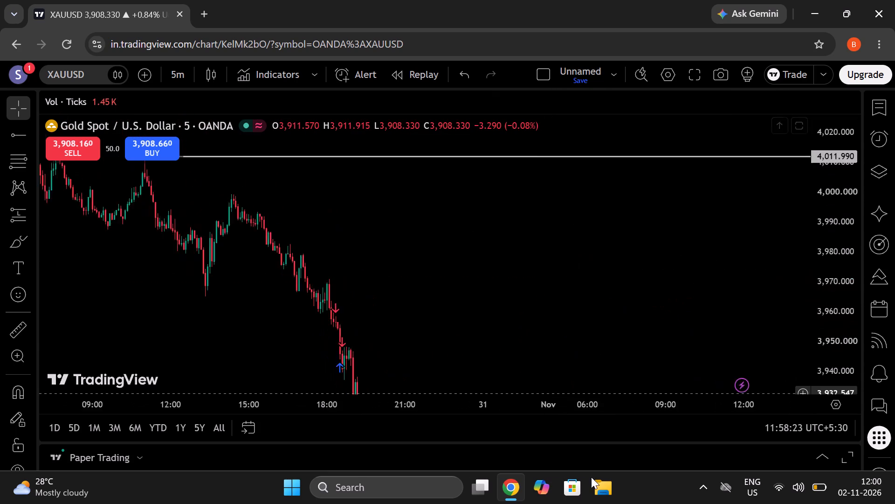
left_click_drag(591, 477, 473, 254)
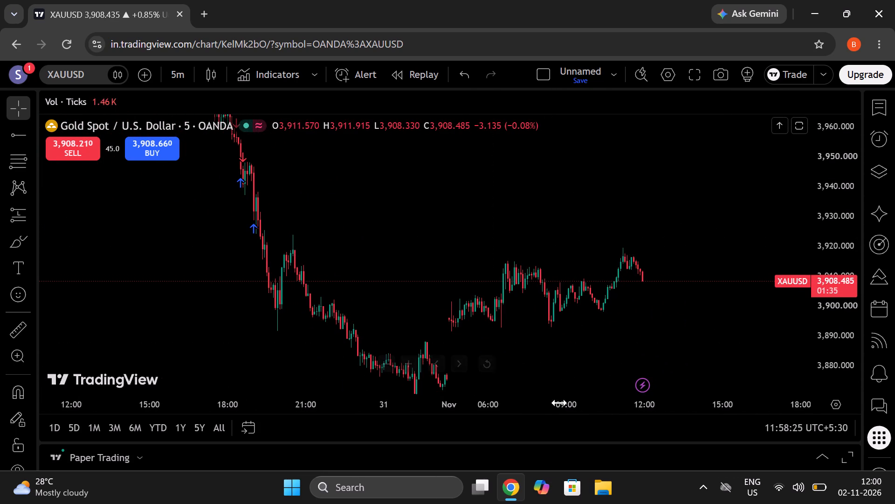
left_click_drag(557, 364, 513, 291)
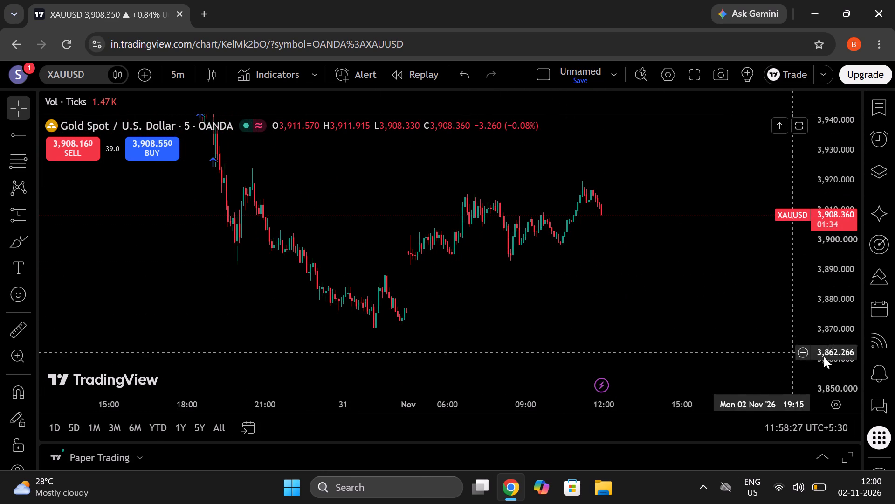
left_click_drag(853, 351, 852, 275)
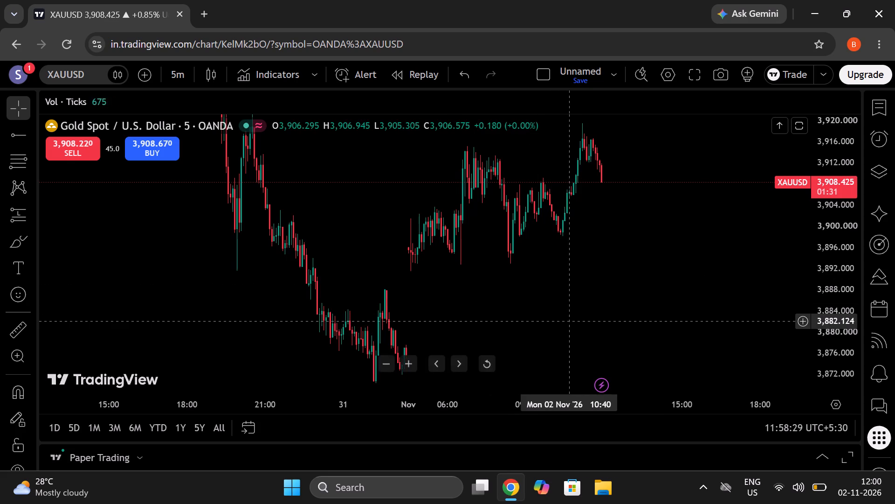
scroll(568, 321, "up", 3)
left_click_drag(480, 310, 668, 321)
left_click_drag(586, 348, 587, 340)
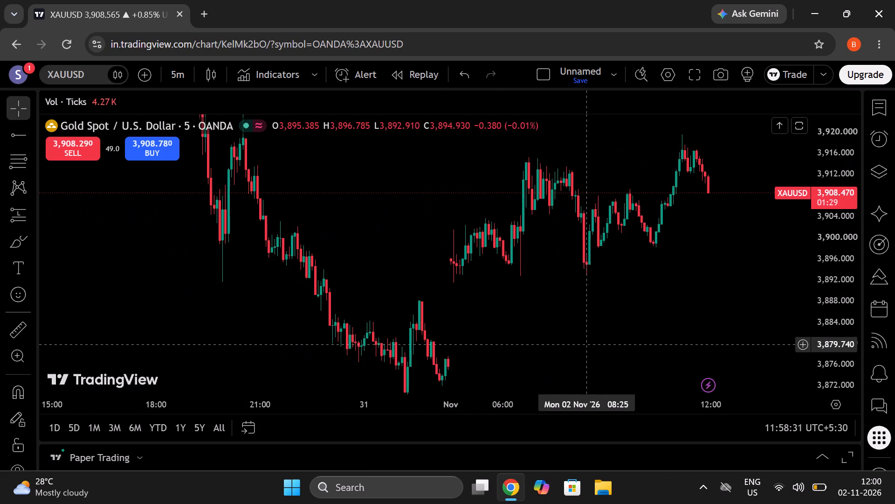
left_click_drag(587, 340, 603, 290)
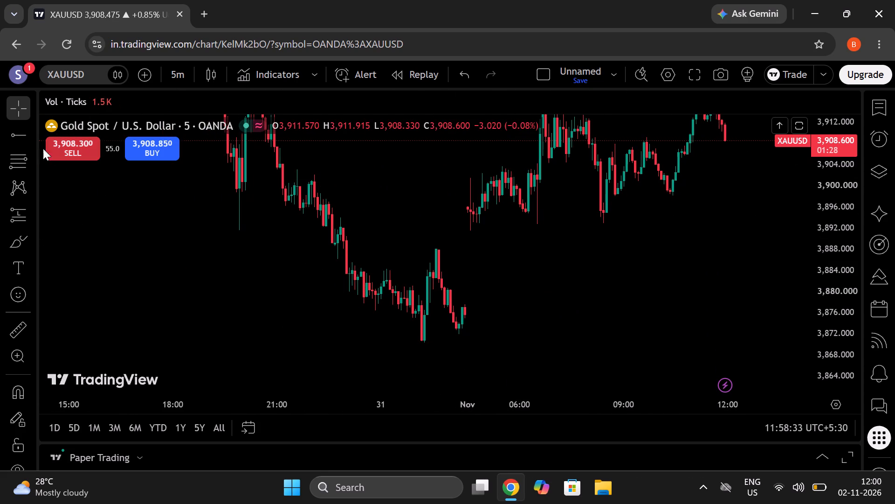
left_click(14, 136)
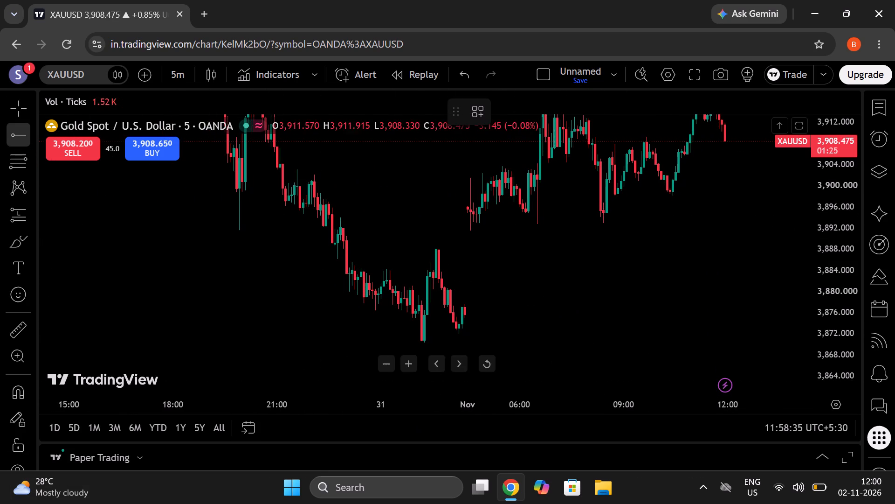
left_click(424, 342)
left_click(576, 320)
Place a horizontal ray at 3,919.609 starting from the 2 November 11:10 swing high.
left_click_drag(579, 272, 548, 332)
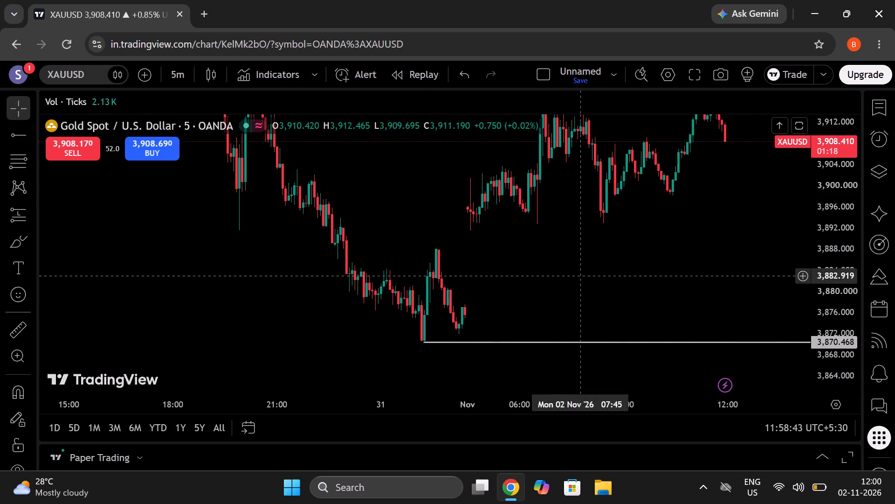
left_click_drag(548, 332, 331, 342)
left_click_drag(456, 291, 469, 345)
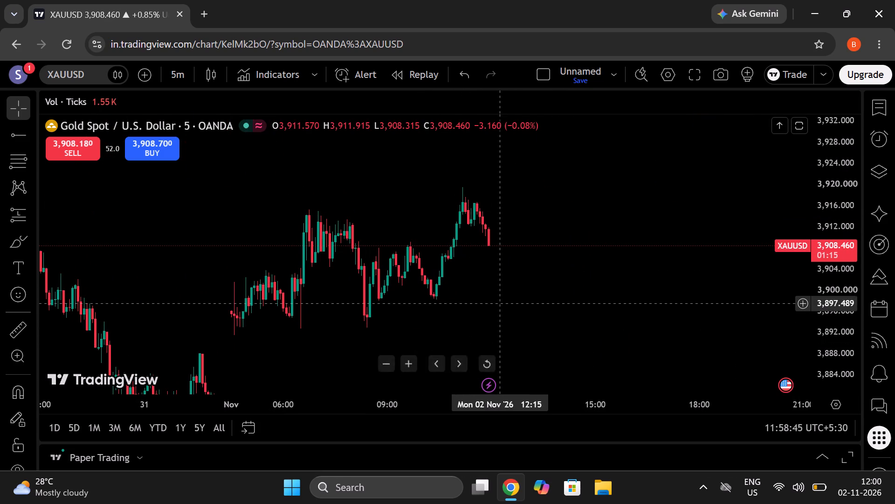
left_click_drag(504, 317, 540, 387)
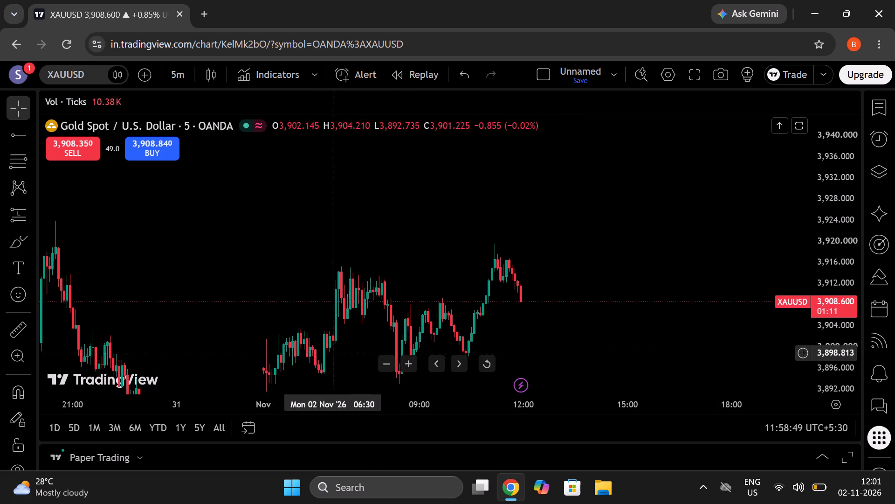
left_click_drag(366, 343, 360, 375)
left_click_drag(359, 374, 357, 318)
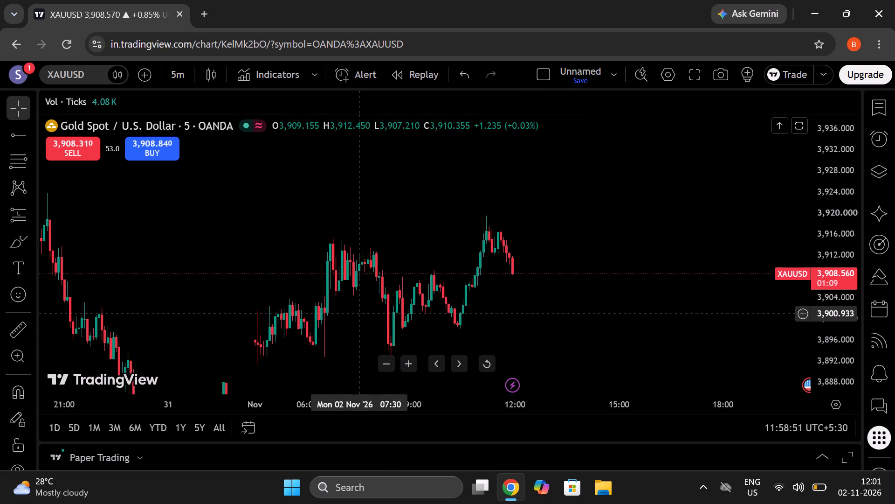
left_click(17, 135)
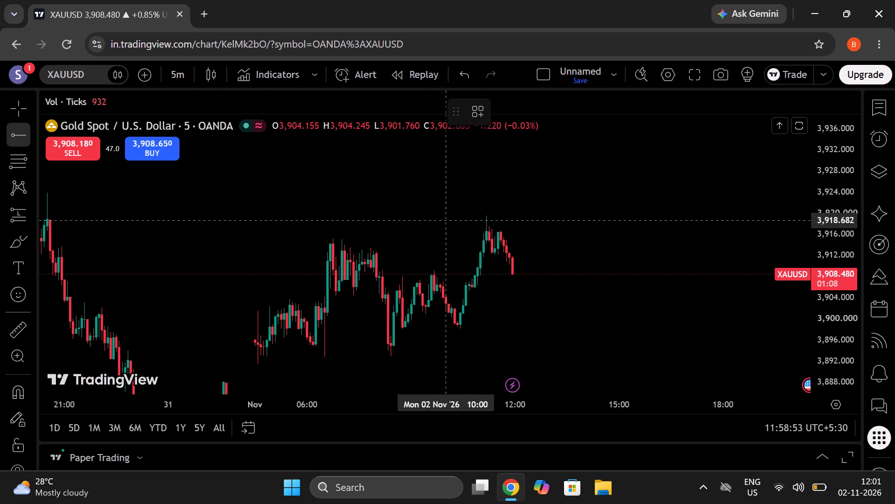
left_click(486, 215)
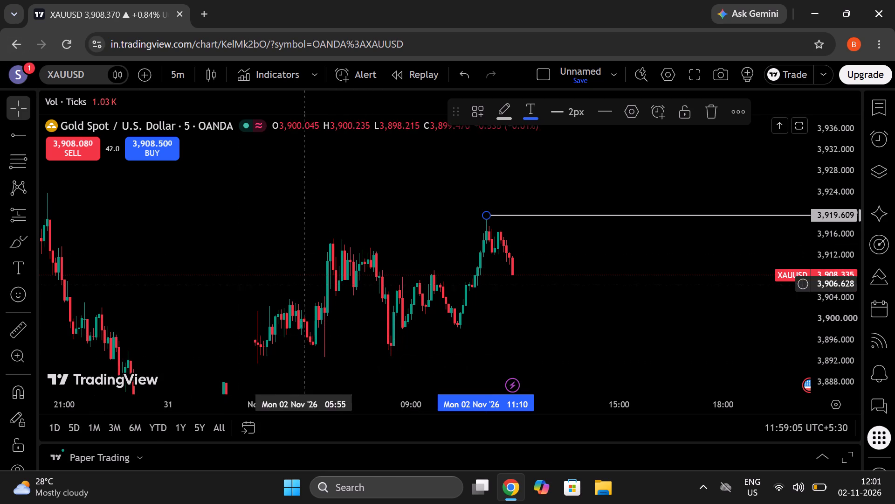
Place a horizontal ray under the 2 November opening low and align it to 3,891.396 at 04:35.
left_click_drag(366, 337, 363, 307)
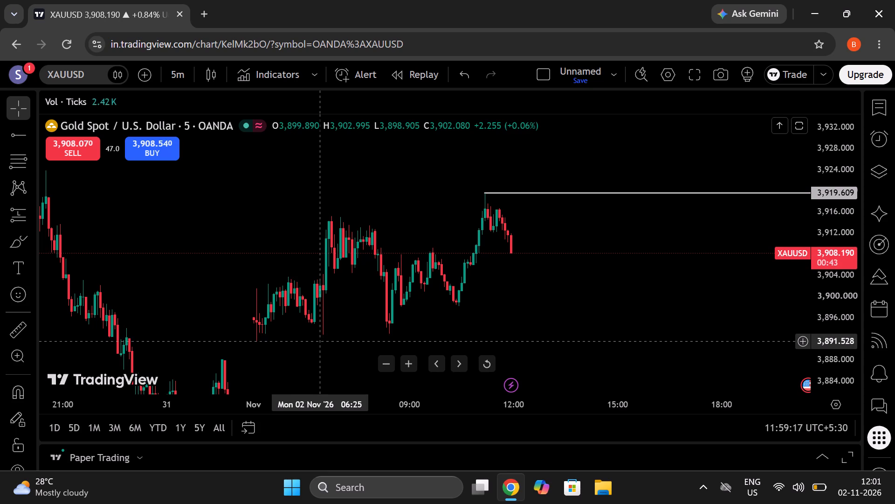
left_click(25, 136)
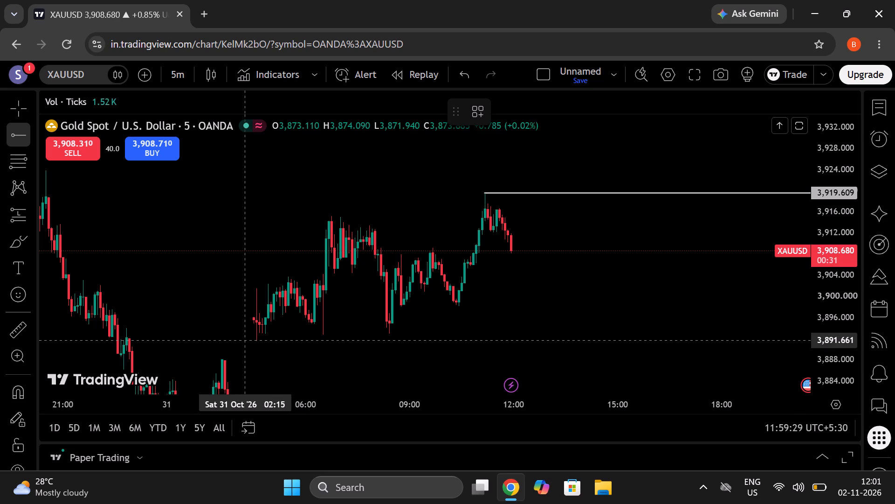
left_click(244, 341)
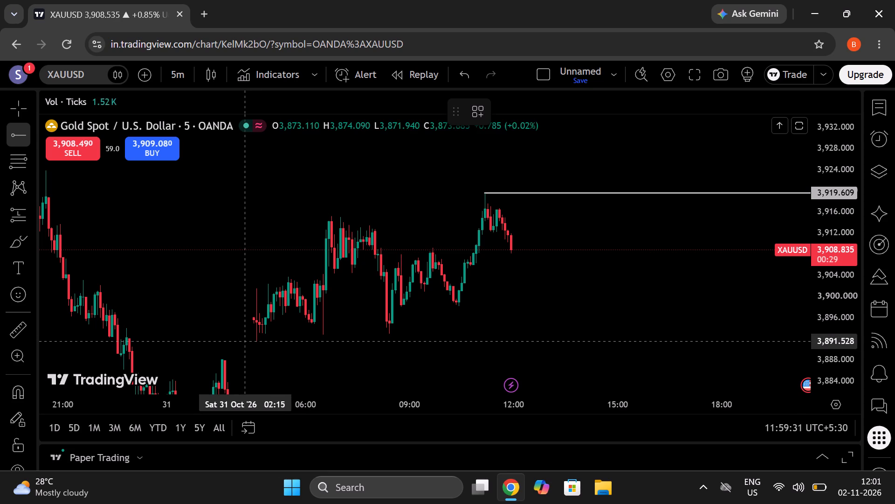
left_click_drag(246, 342, 246, 342)
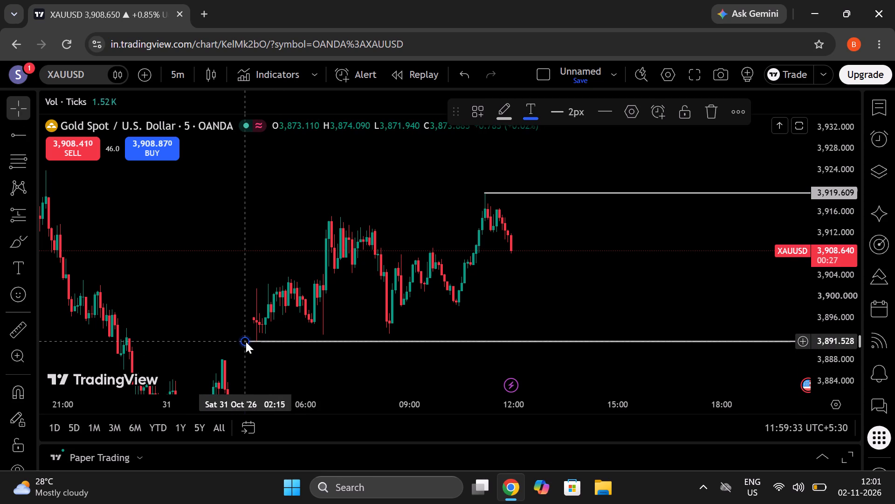
left_click_drag(246, 342, 254, 344)
left_click(255, 344)
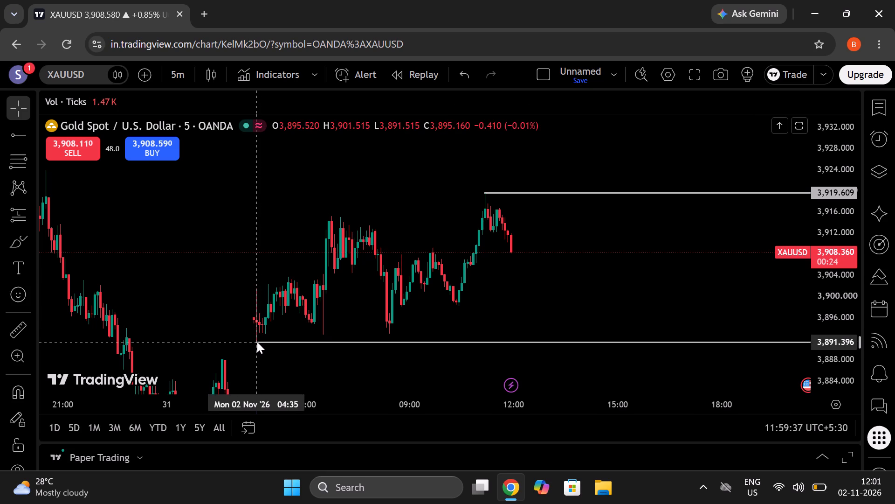
left_click(342, 372)
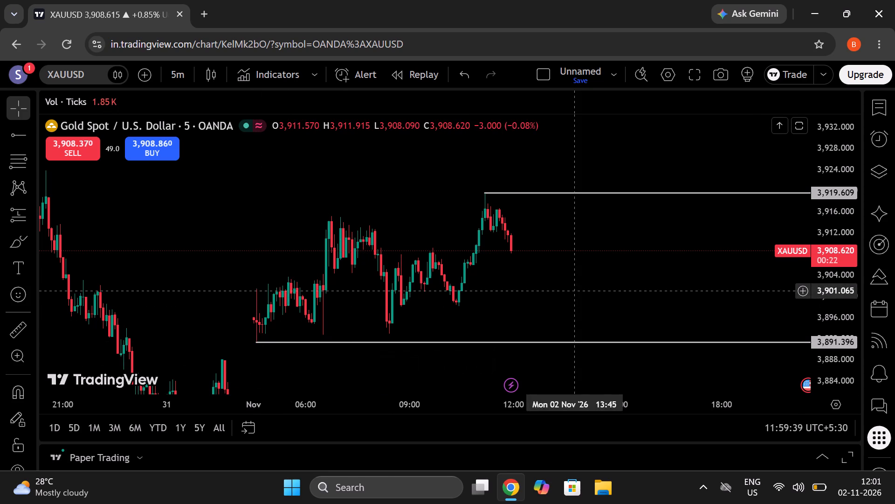
Draw a rectangle zone over the 2 November swing high, from about 3,920.139 to 3,917.887, spanning 11:05 to 21:25.
left_click_drag(573, 290, 495, 261)
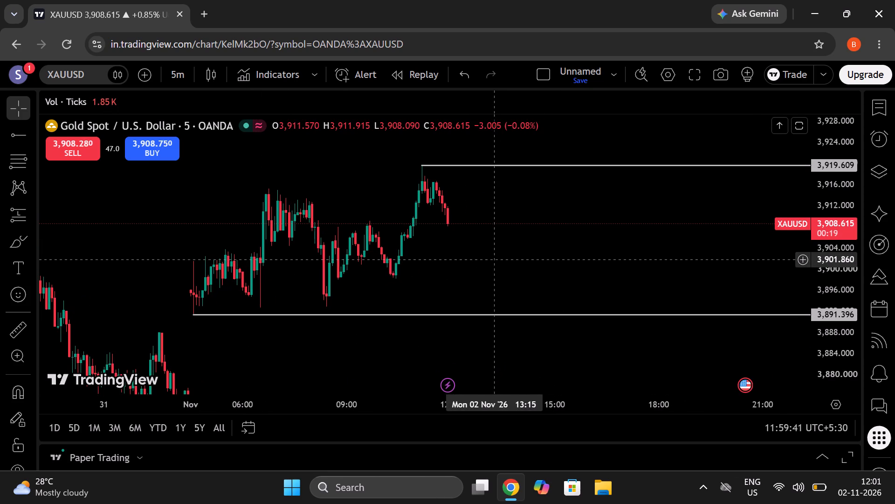
left_click_drag(495, 258, 500, 296)
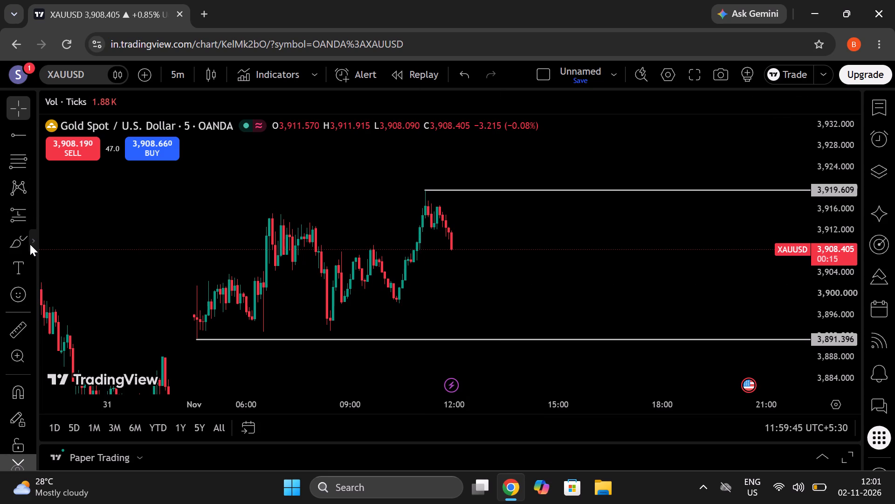
left_click(30, 241)
left_click(76, 315)
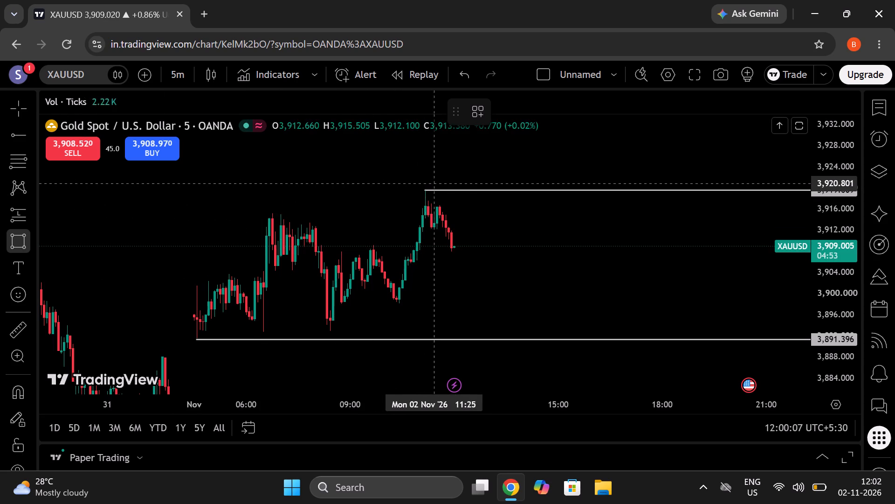
left_click_drag(422, 187, 453, 201)
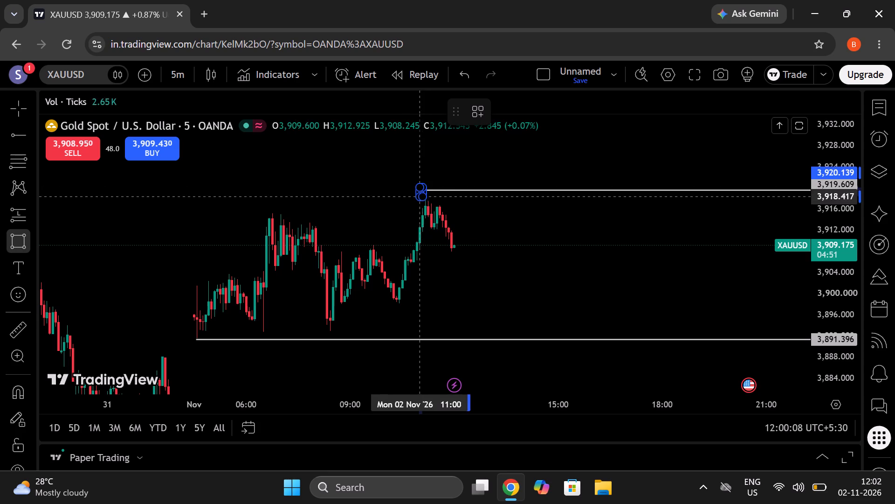
left_click_drag(453, 201, 798, 200)
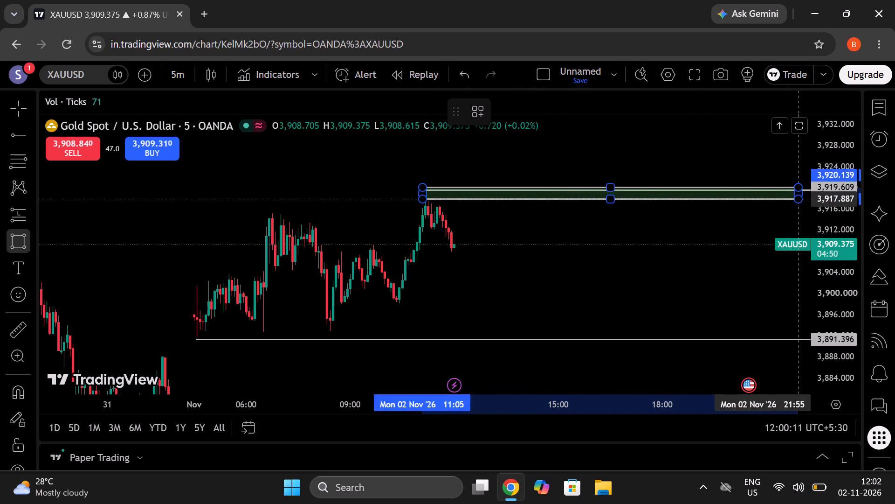
left_click_drag(798, 200, 661, 205)
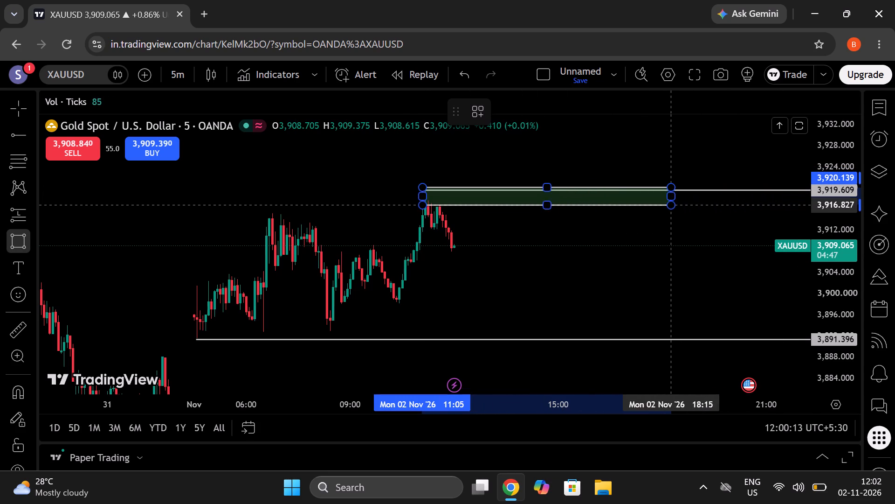
left_click_drag(661, 205, 799, 203)
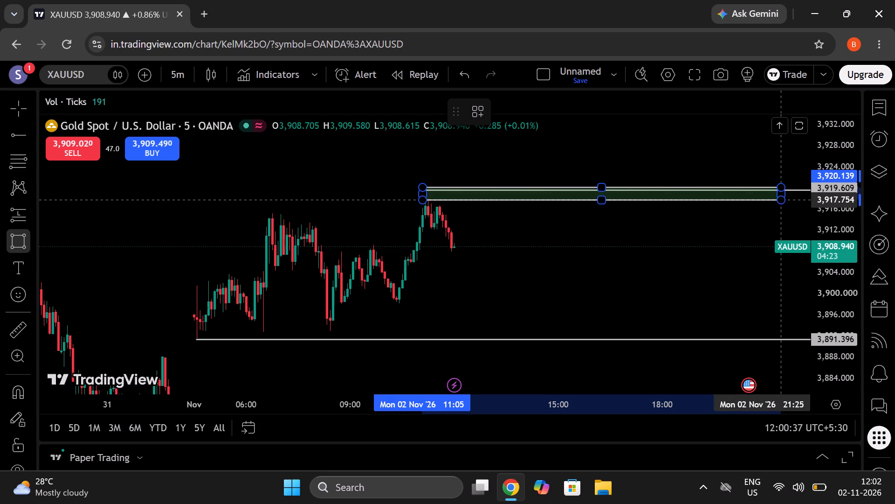
left_click(782, 199)
Set both the border and the fill of the swing-high rectangle to red.
left_click(498, 107)
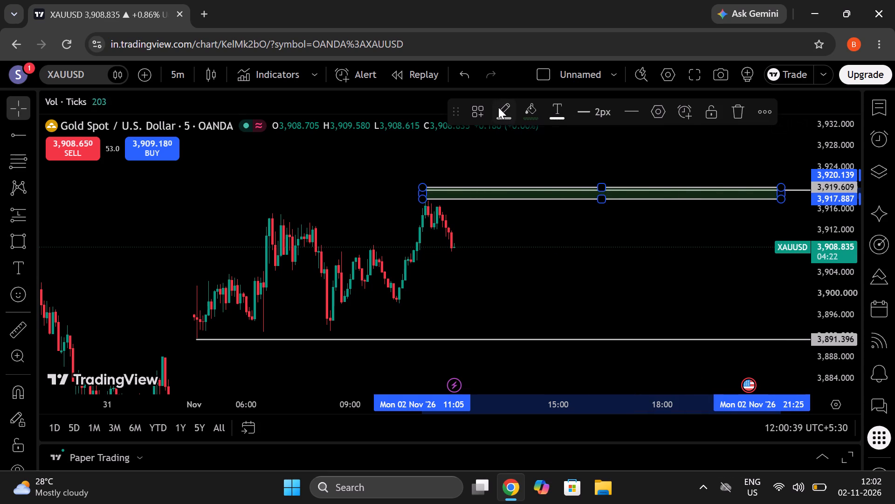
left_click(509, 156)
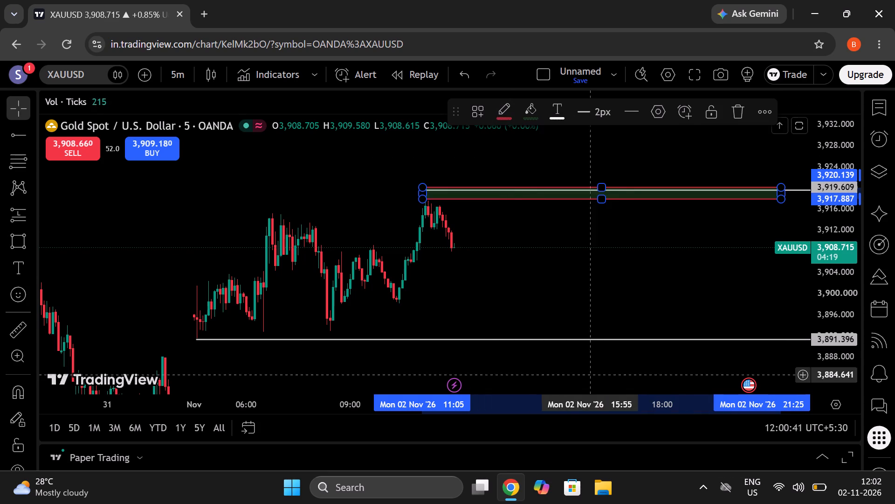
left_click(642, 195)
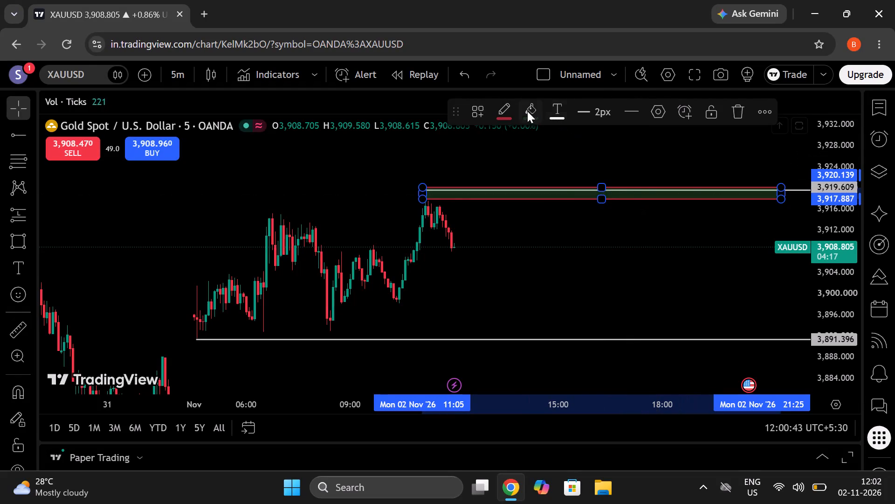
left_click(527, 112)
left_click(529, 157)
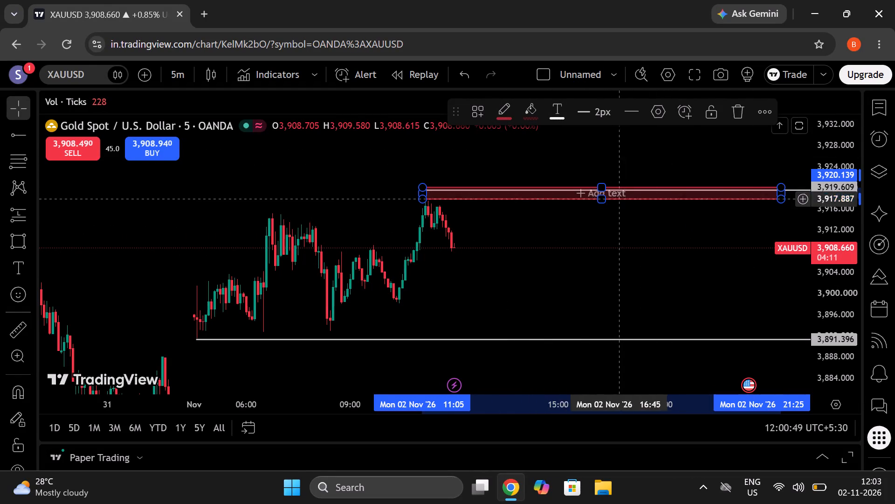
left_click(572, 241)
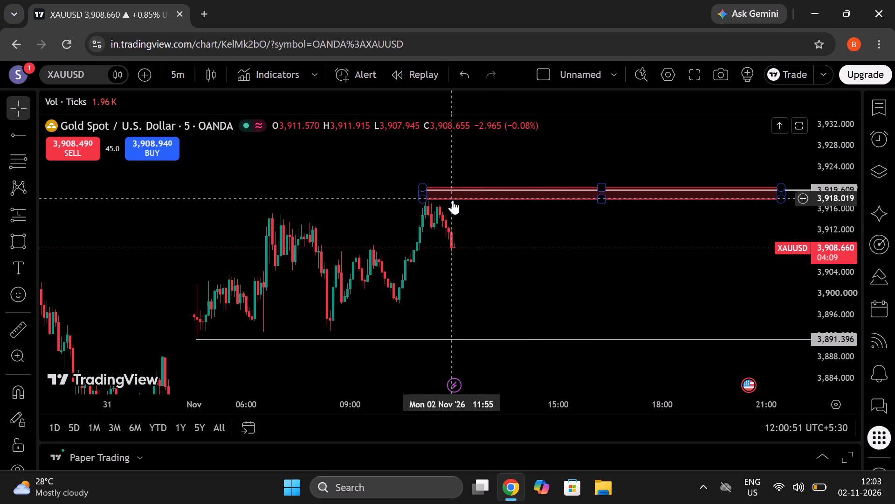
Move the horizontal ray at the 2 November swing high up to 3,919.741.
left_click(495, 191)
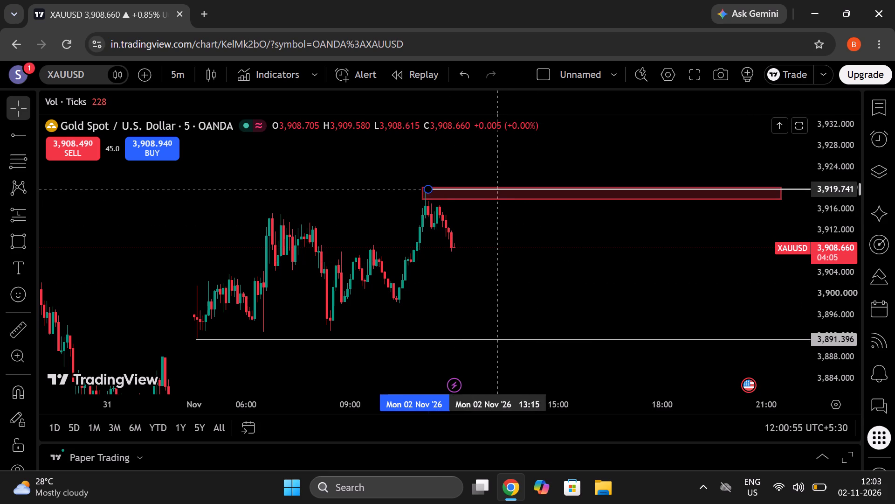
left_click(496, 218)
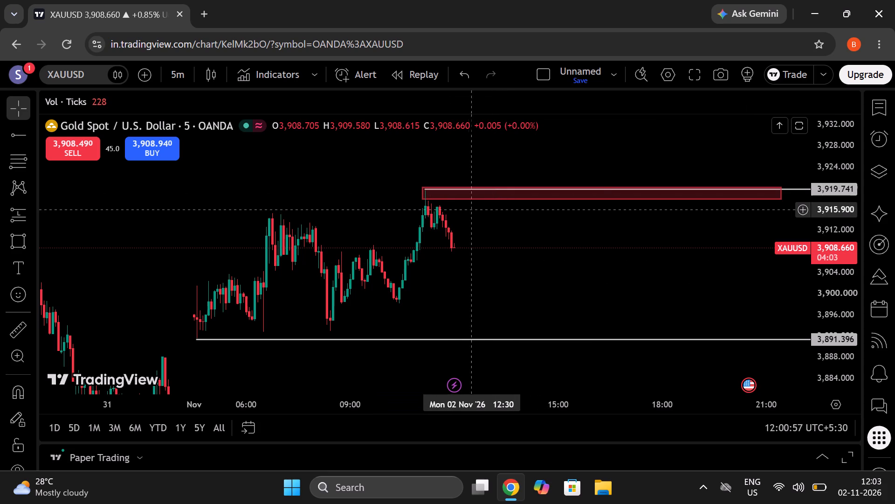
Shift the red rectangle slightly later in time, ending at 21:35, and extend its start edge back to the swing-high candle.
left_click_drag(437, 199, 442, 199)
left_click(455, 210)
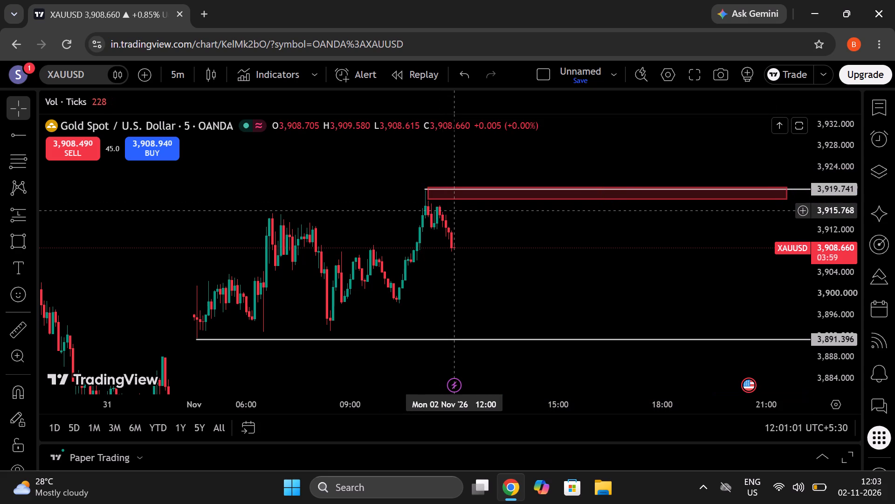
left_click_drag(455, 204, 449, 203)
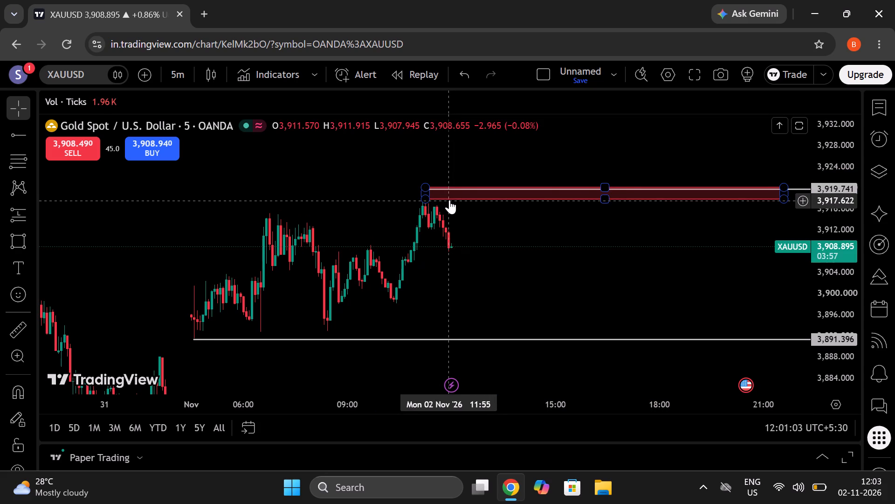
left_click(449, 200)
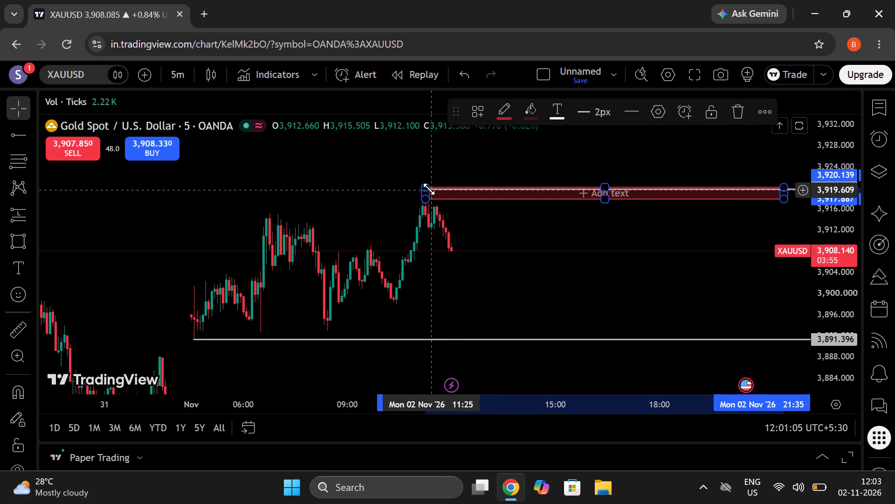
left_click(421, 194)
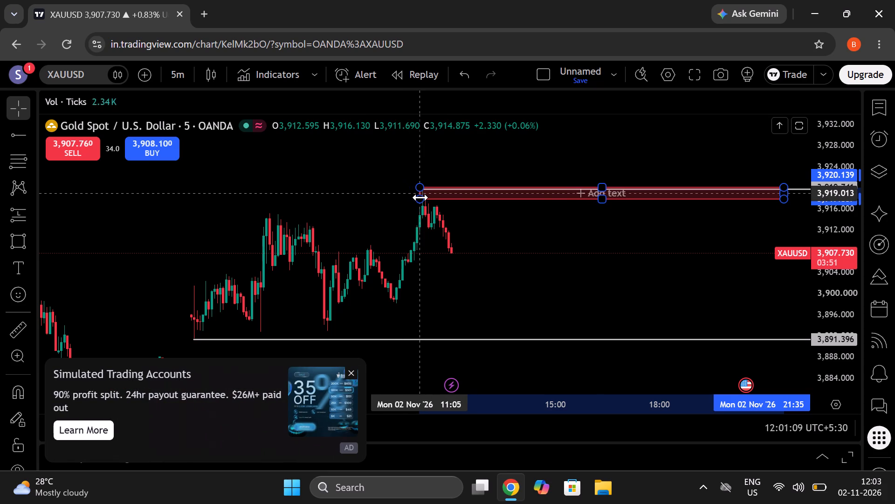
left_click(488, 230)
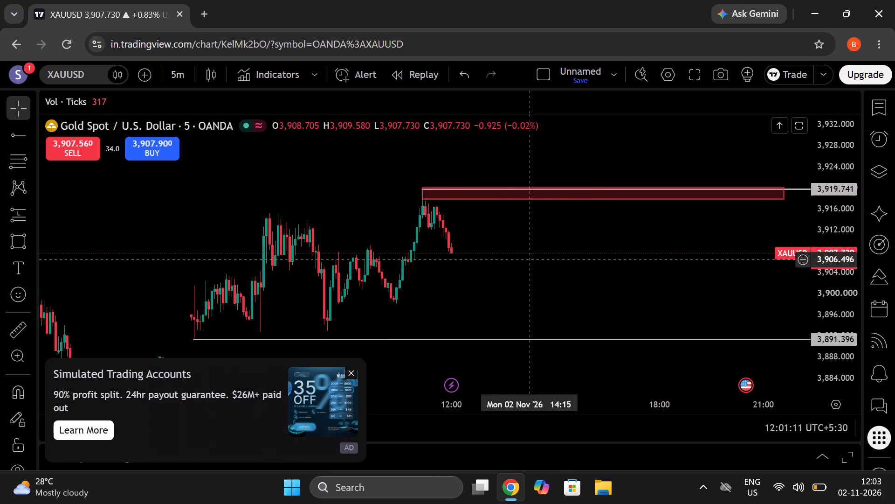
Dismiss the advert and draw a rectangle zone along the opening-low ray, from about 3,891.926 to 3,888.879, spanning 04:30 to 22:10.
left_click(354, 374)
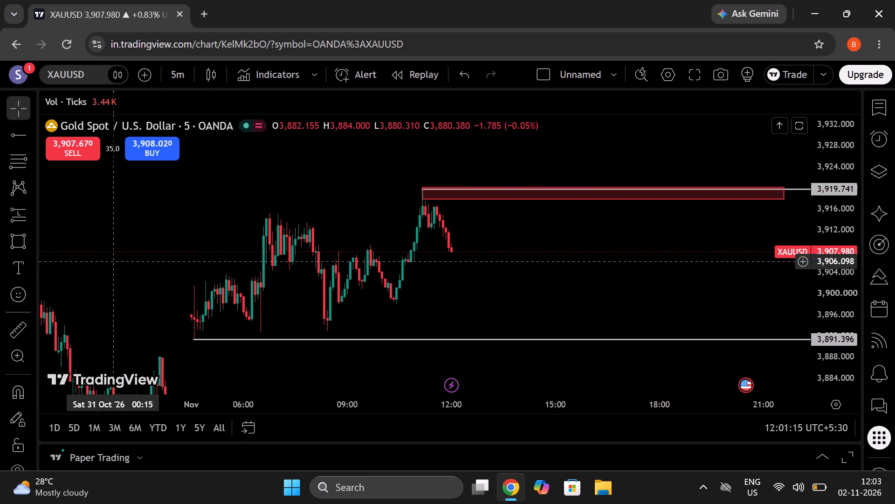
left_click(4, 231)
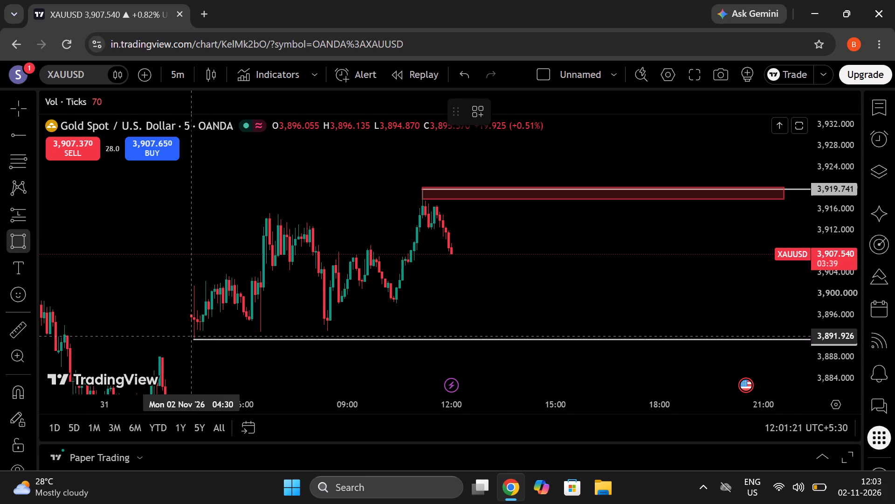
left_click_drag(193, 336, 703, 363)
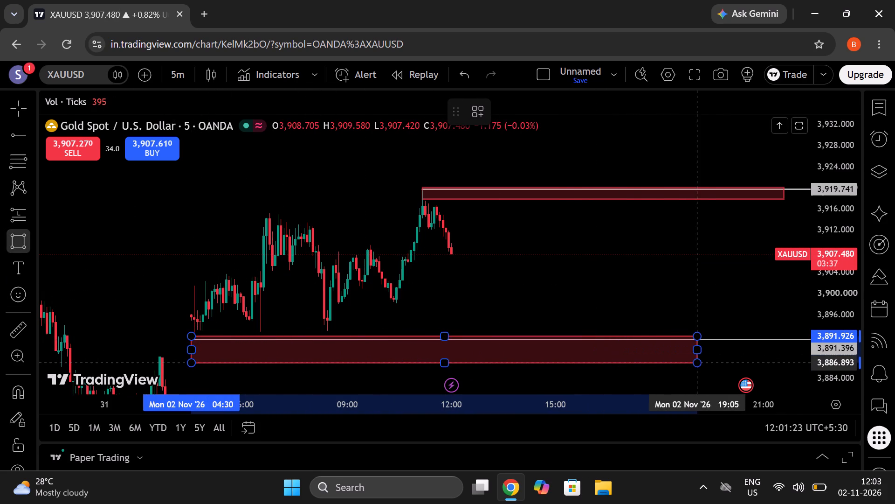
left_click_drag(703, 363, 715, 359)
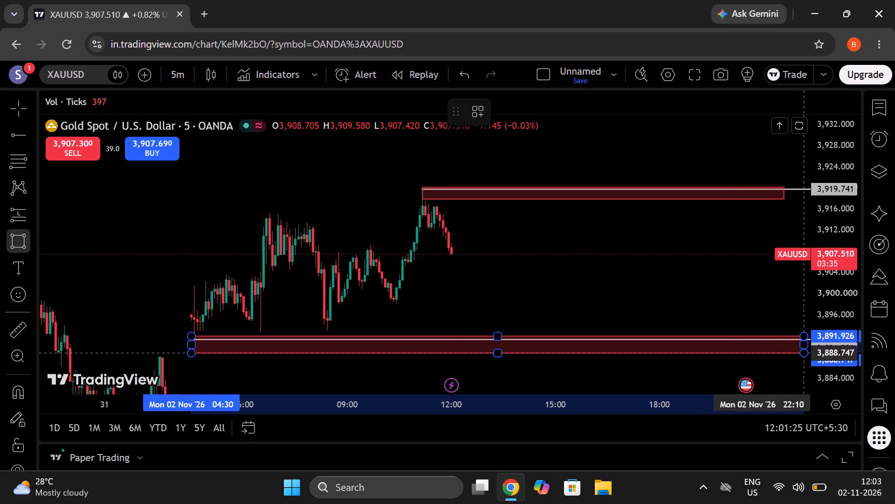
left_click(804, 352)
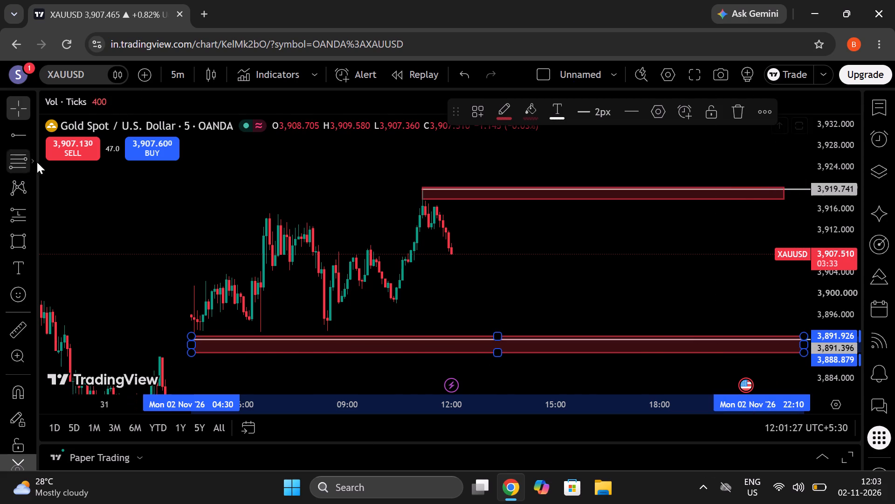
Change the fill and border of the opening-low rectangle to green.
left_click(537, 115)
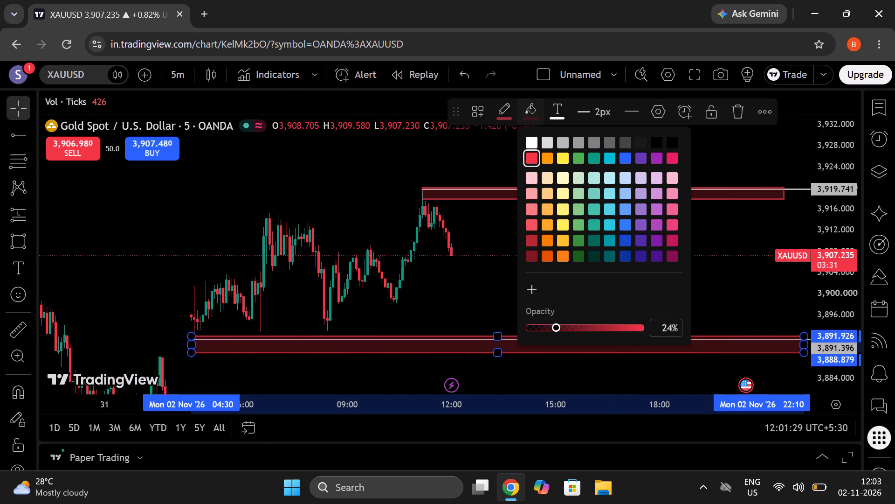
left_click(578, 159)
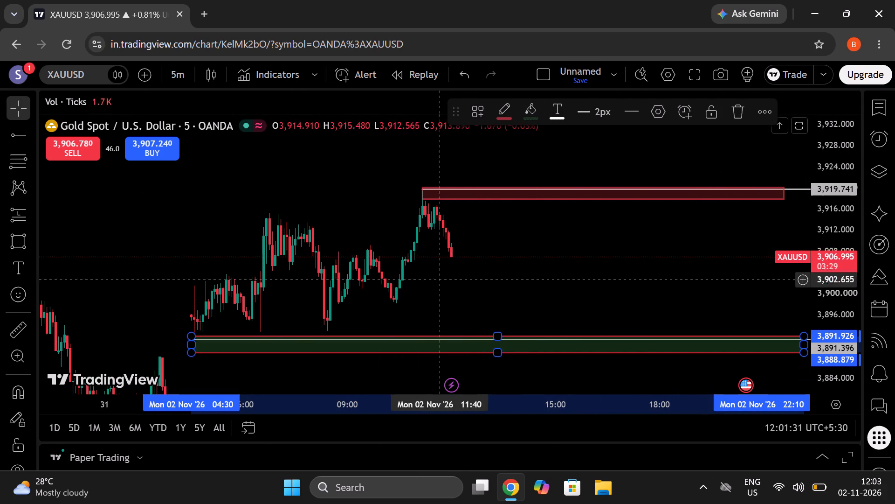
left_click(505, 112)
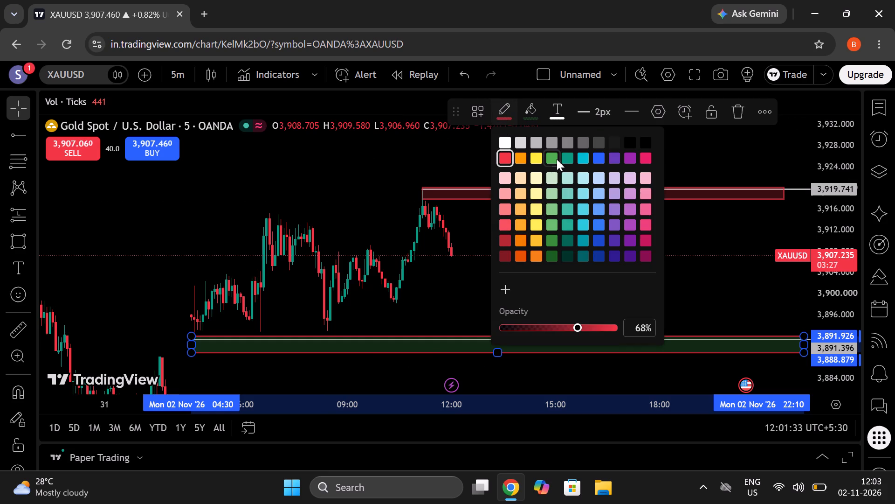
left_click(557, 160)
Reduce the border opacity of the green opening-low rectangle to under half.
left_click(509, 119)
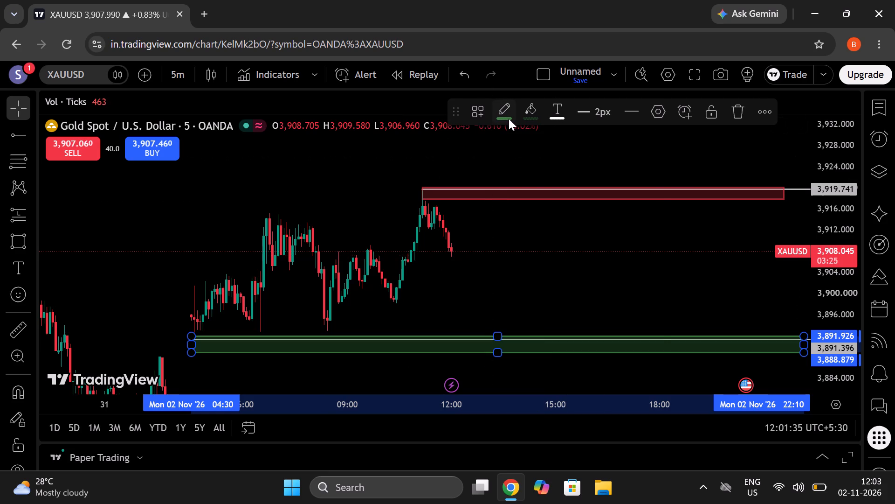
left_click_drag(578, 329, 571, 329)
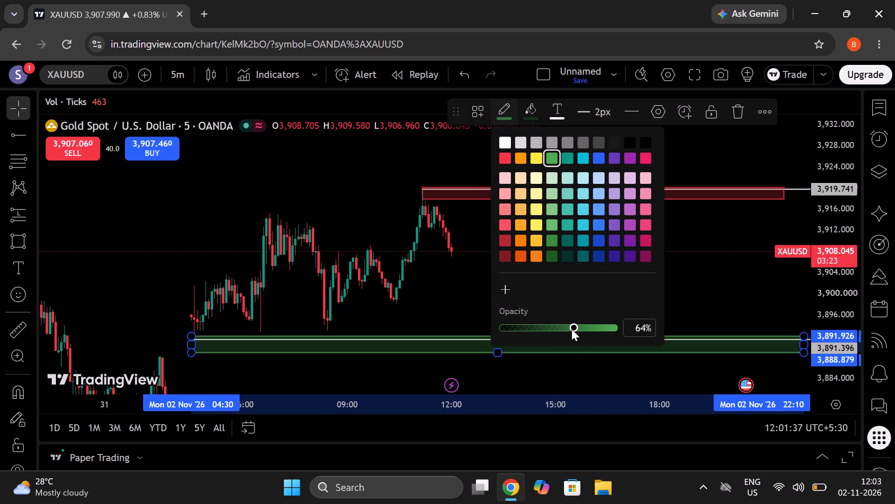
left_click_drag(571, 329, 551, 328)
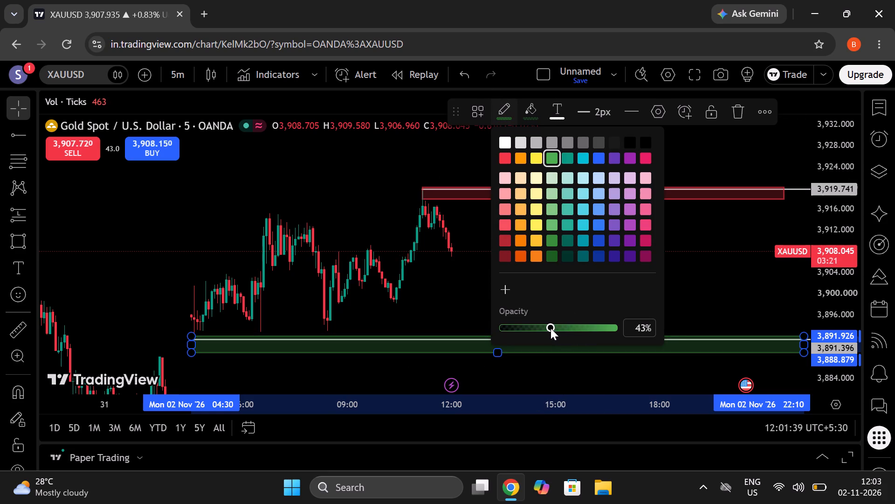
left_click_drag(551, 328, 555, 331)
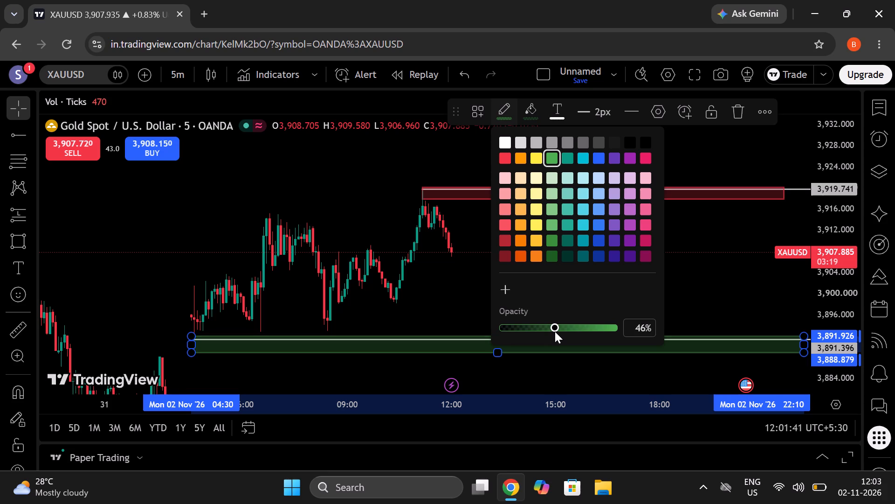
left_click_drag(555, 331, 547, 328)
left_click(542, 372)
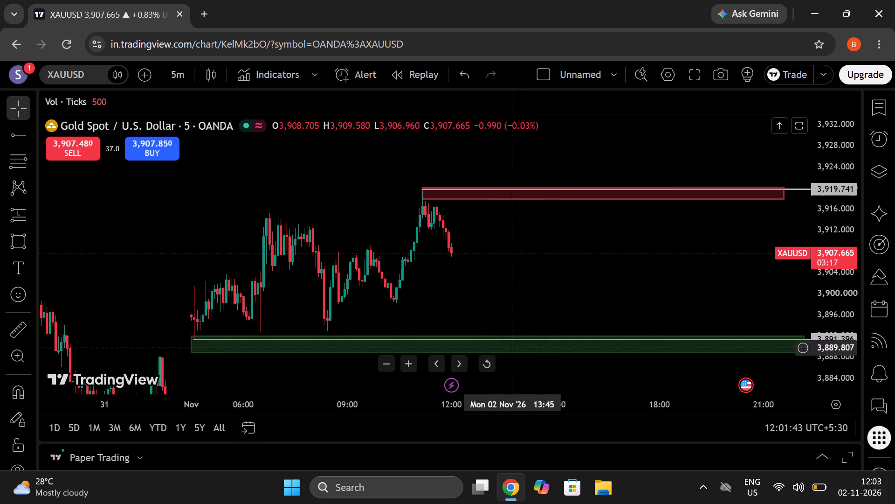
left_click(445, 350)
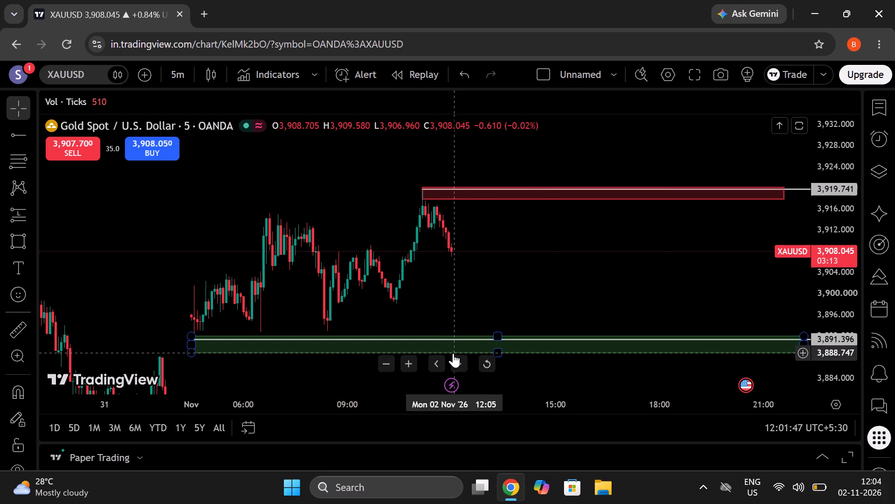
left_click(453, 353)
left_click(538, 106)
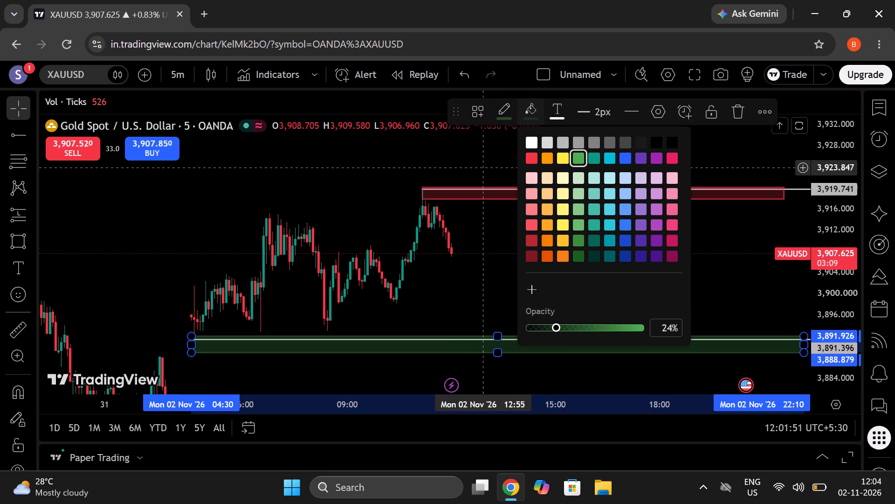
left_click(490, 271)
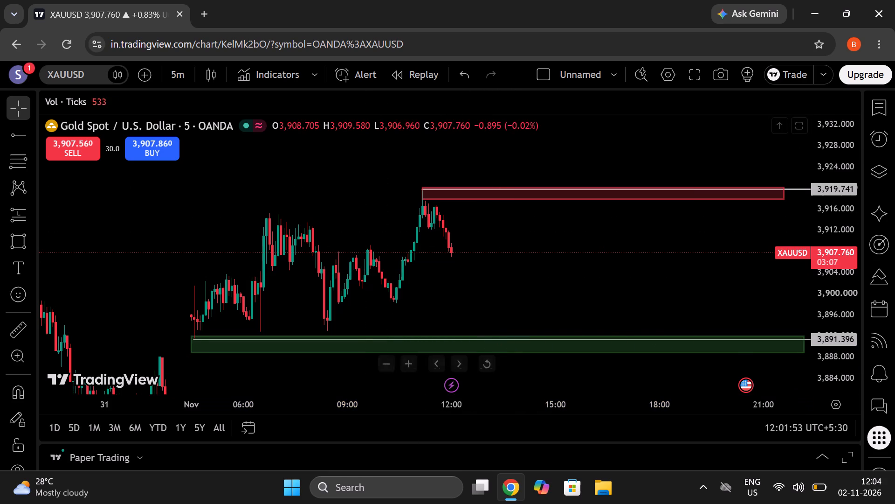
Move the start edge of the green opening-low rectangle slightly later, to just after 04:30.
left_click_drag(347, 365, 285, 348)
left_click_drag(316, 336, 320, 336)
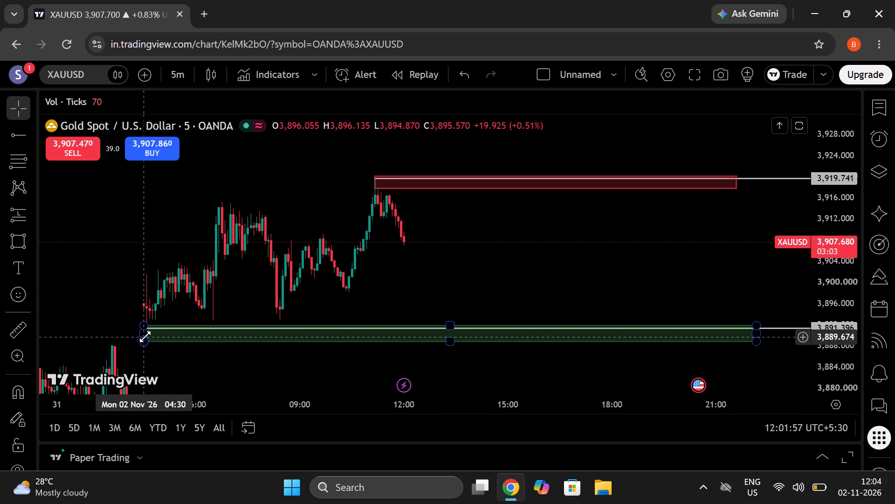
left_click(145, 334)
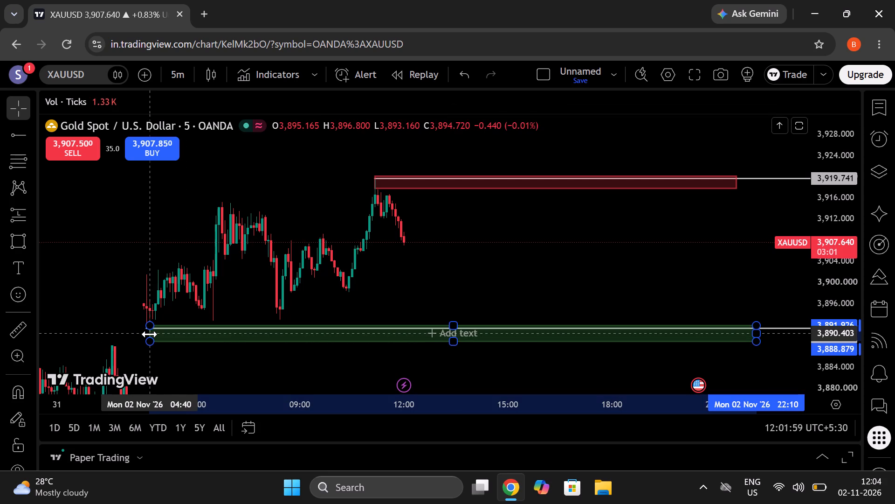
left_click(183, 352)
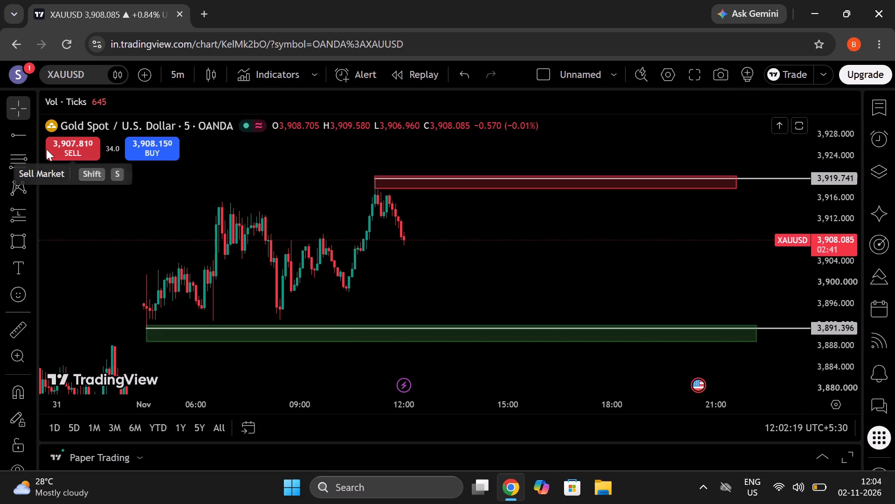
Open the latest What's new post, about selling scripts on TradingView.
left_click(24, 77)
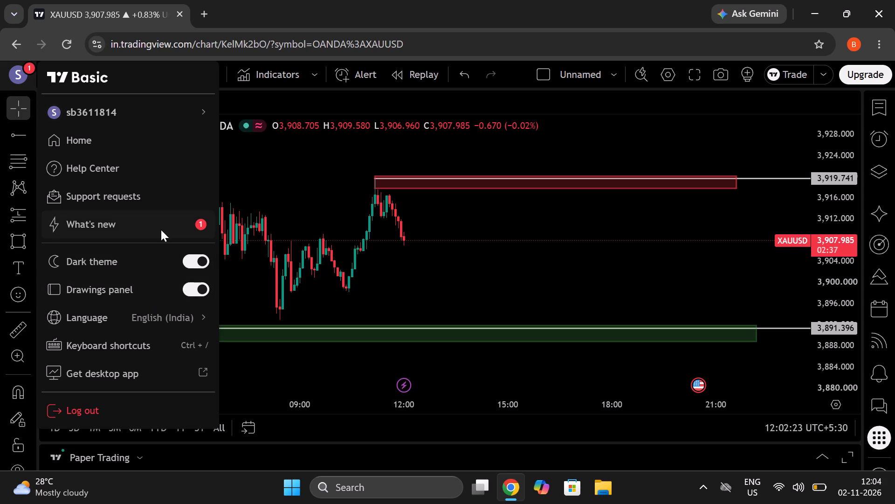
left_click(161, 230)
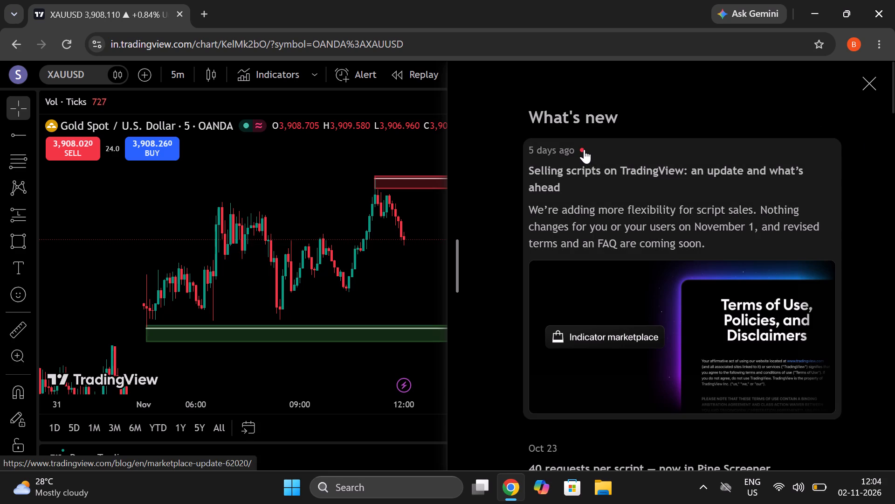
left_click(584, 149)
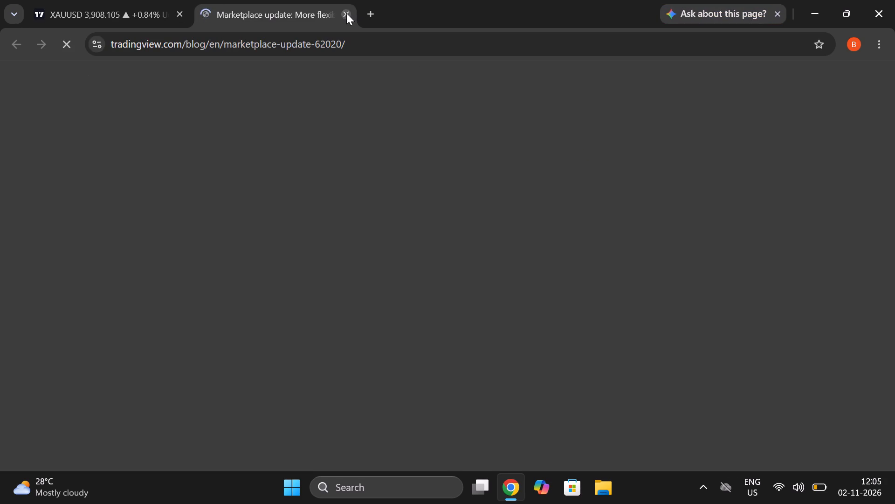
Skim the marketplace update article from top to bottom, and return to the XAUUSD chart with the What's new list closed.
scroll(508, 416, "down", 5)
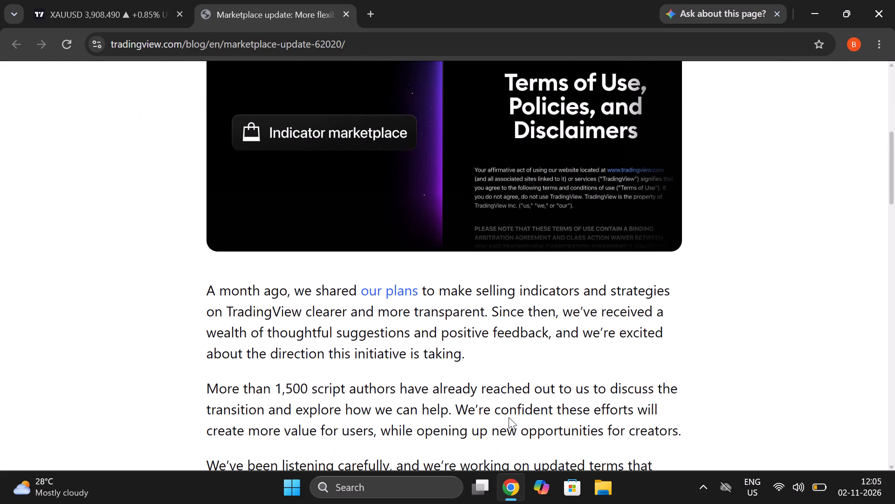
scroll(509, 417, "down", 15)
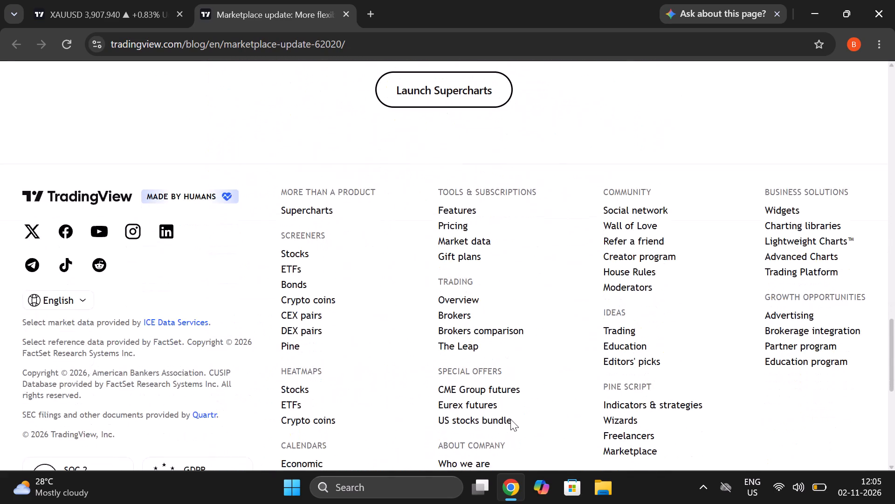
scroll(510, 419, "down", 11)
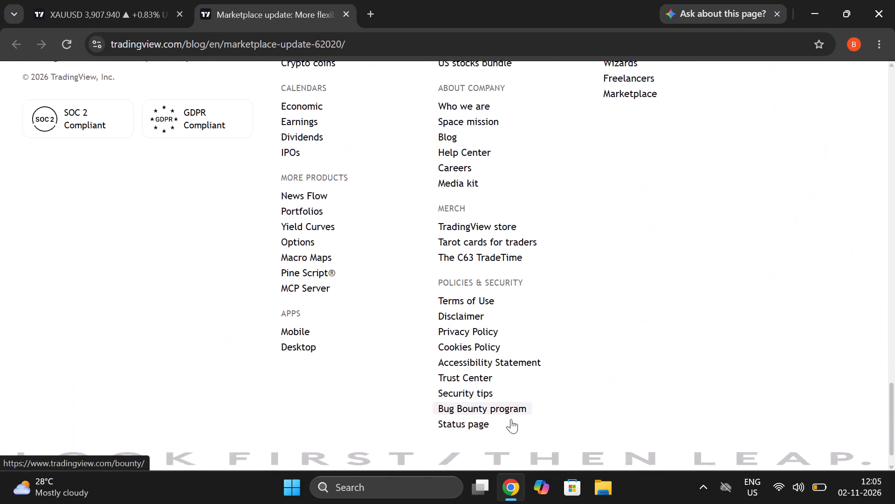
scroll(511, 419, "down", 5)
scroll(511, 419, "up", 8)
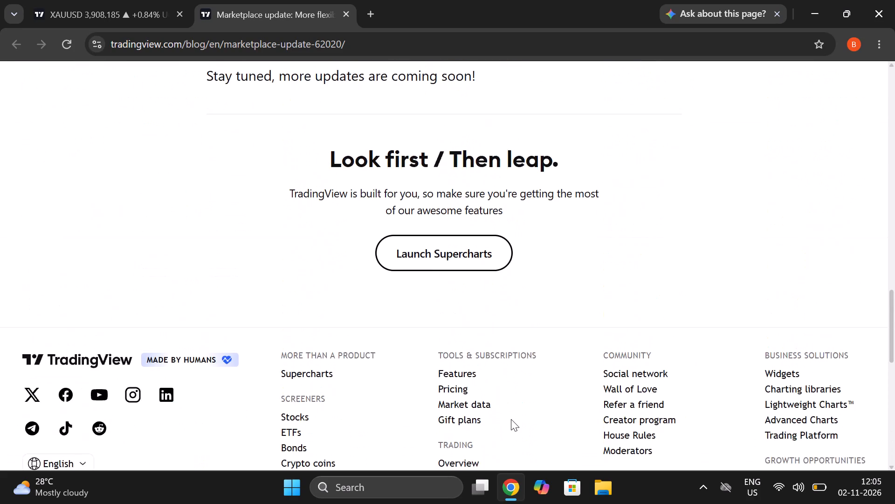
scroll(511, 419, "up", 4)
scroll(511, 419, "down", 5)
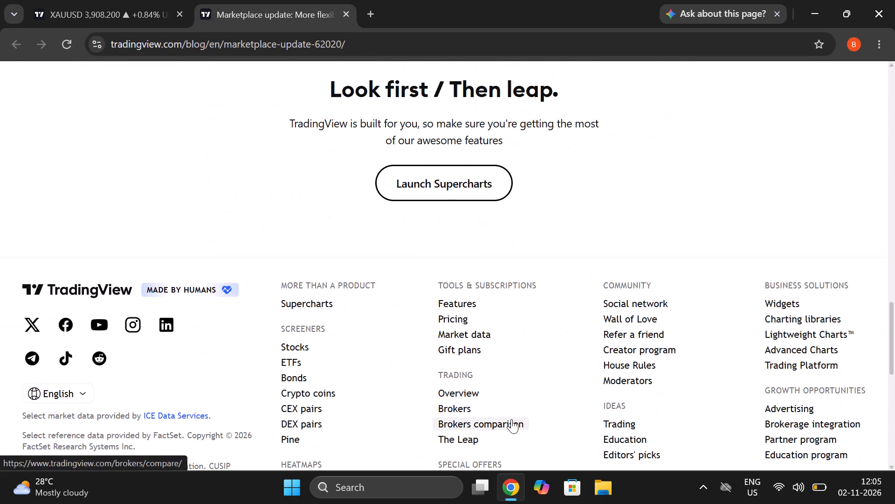
scroll(512, 420, "up", 4)
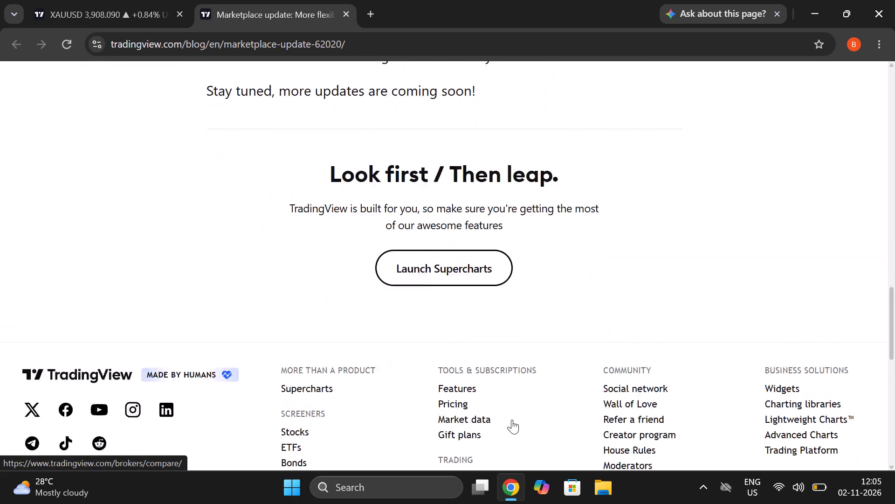
scroll(512, 420, "up", 9)
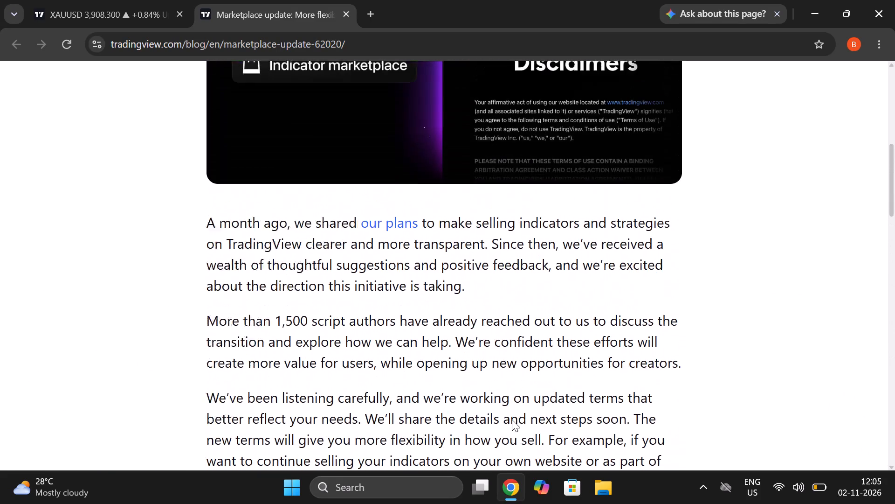
scroll(512, 420, "up", 9)
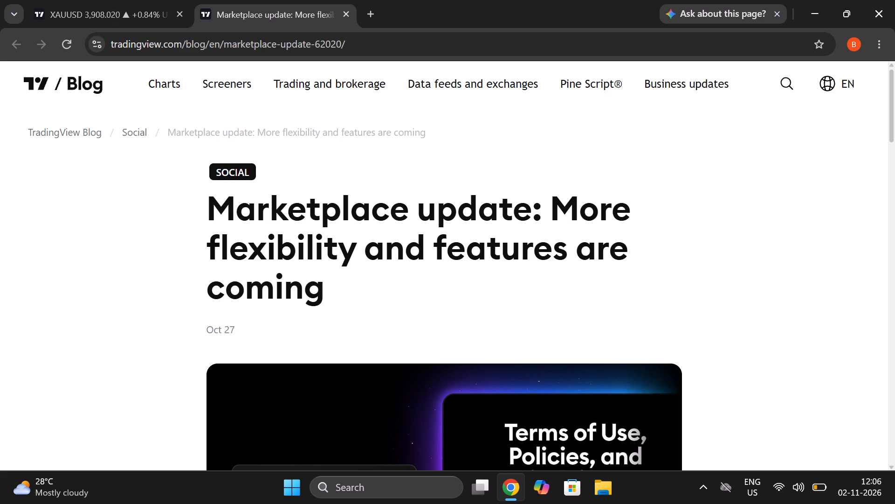
left_click(126, 0)
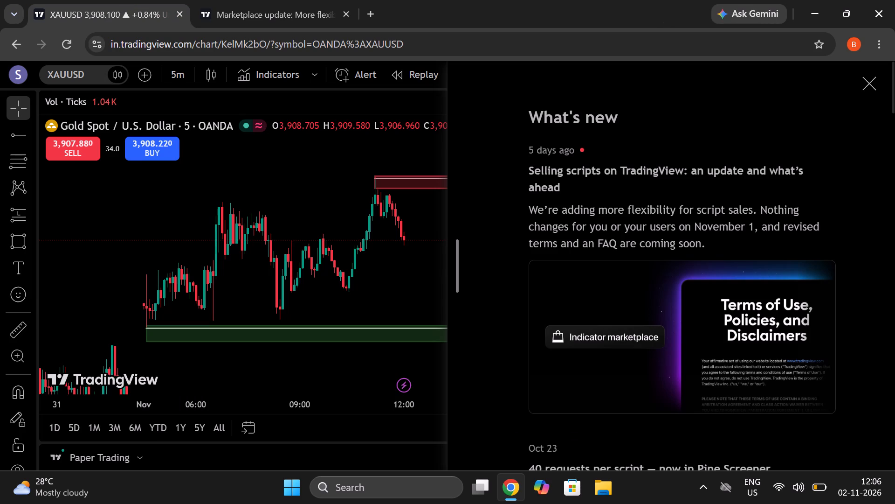
left_click(862, 83)
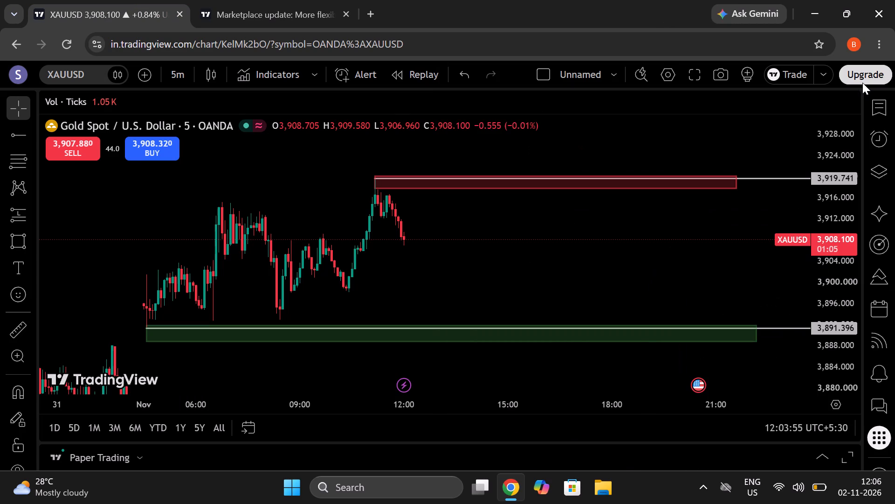